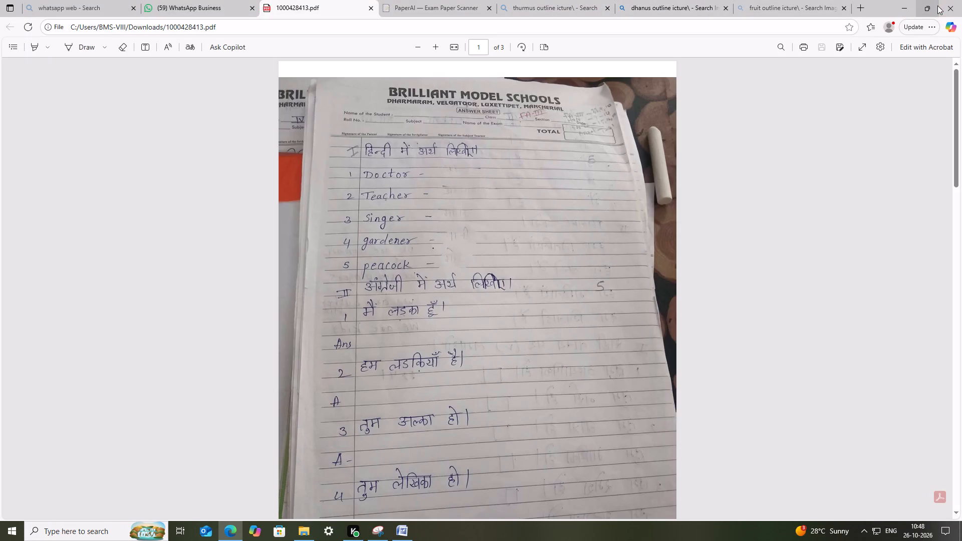
Reduce the PDF and Word windows from full screen and clear the PDF, Downloads folder and Snipping Tool windows off the desktop.
left_click(924, 10)
left_click_drag(674, 47, 531, 65)
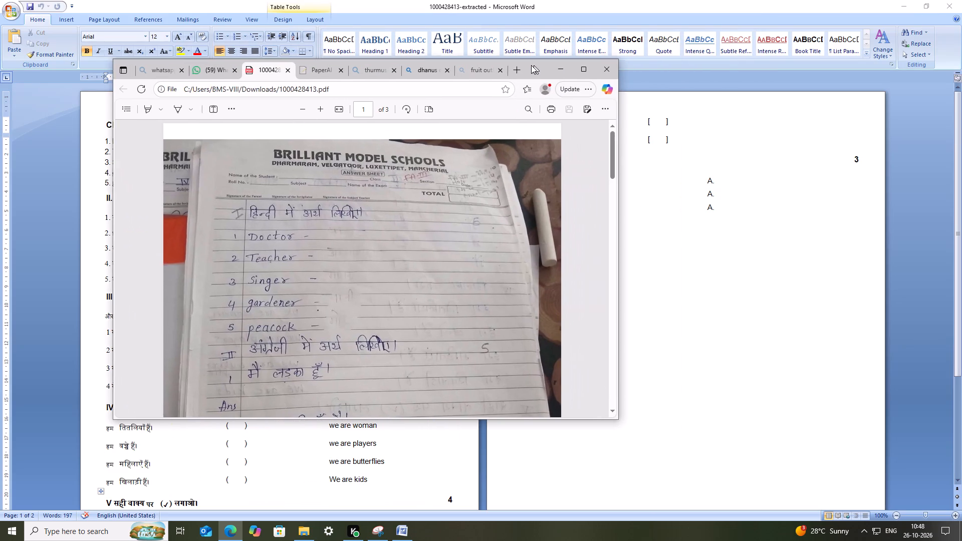
left_click_drag(531, 65, 519, 65)
left_click(930, 5)
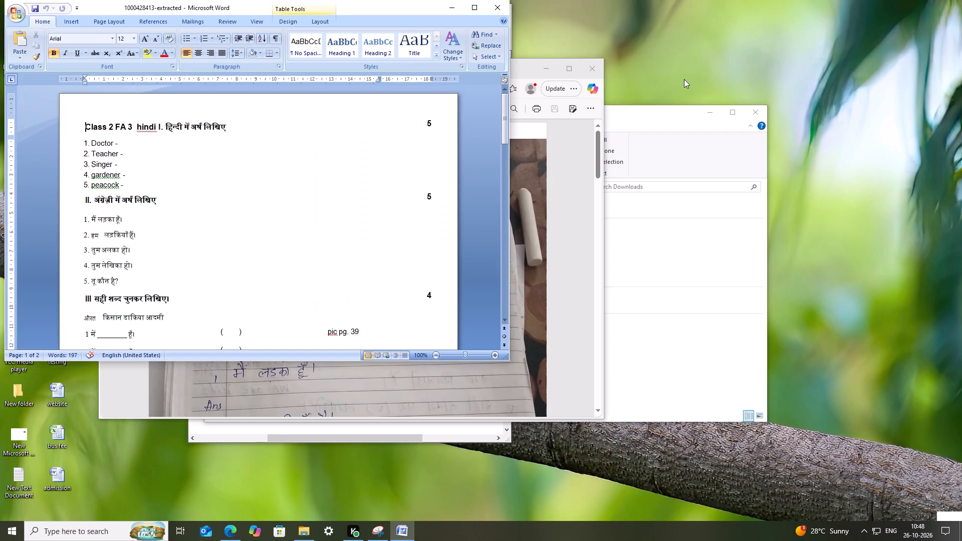
left_click(552, 73)
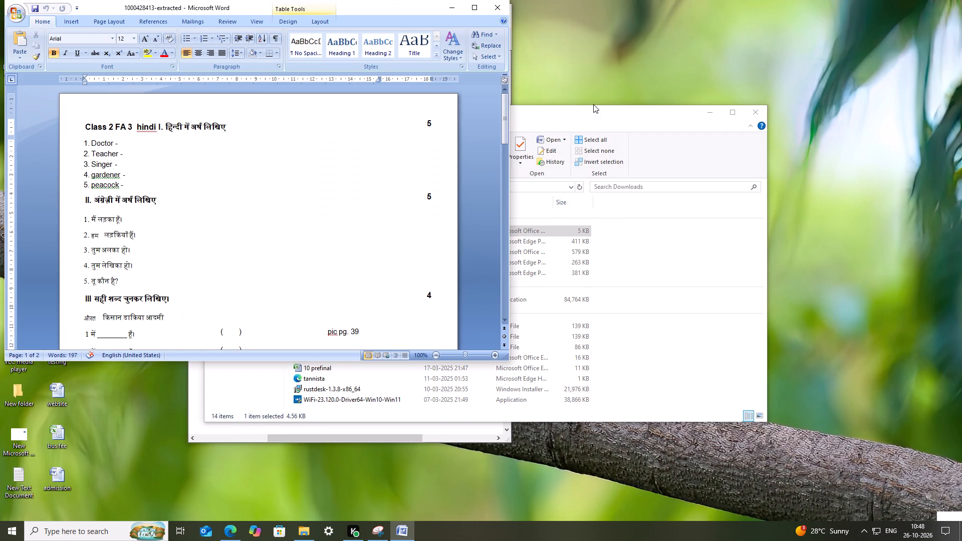
left_click_drag(590, 113, 750, 92)
left_click(869, 94)
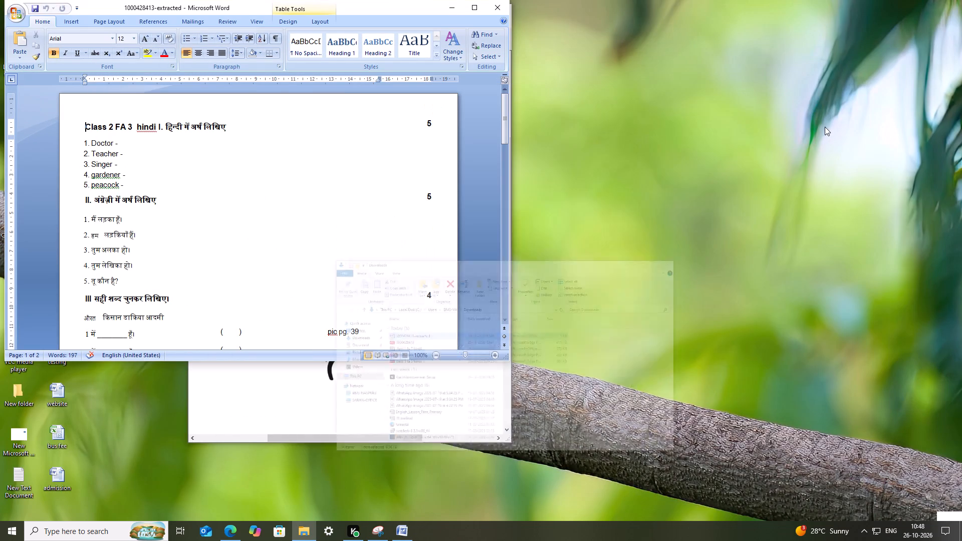
left_click(415, 407)
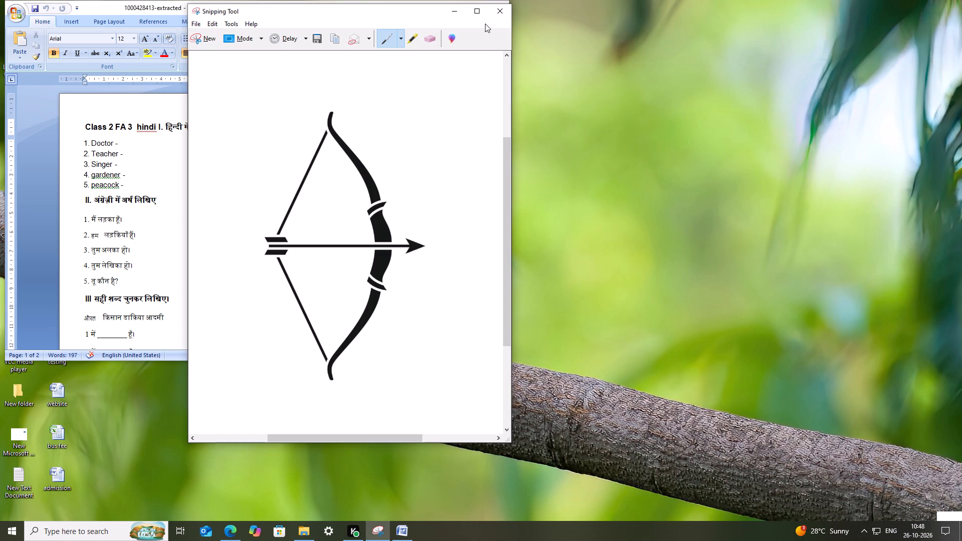
left_click(455, 19)
left_click(235, 532)
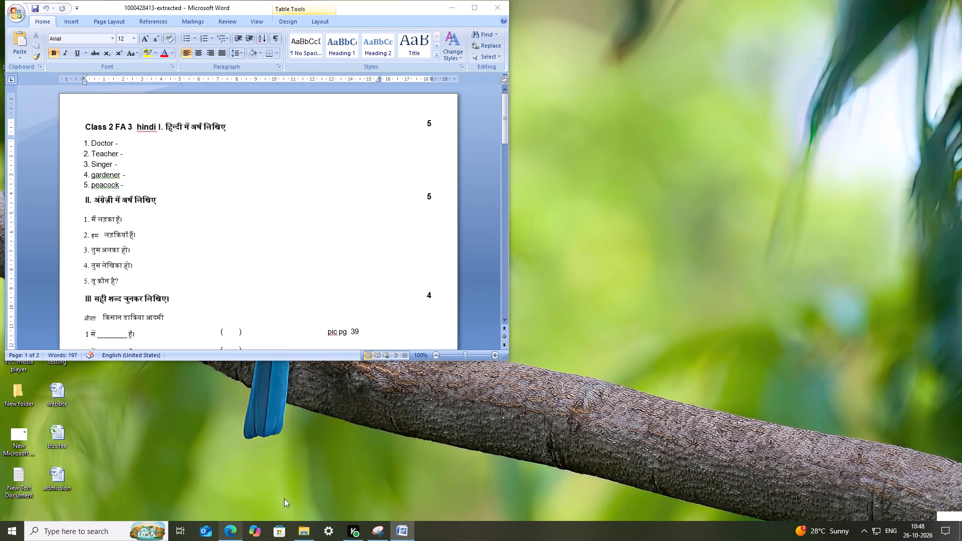
left_click_drag(371, 4, 906, 93)
left_click_drag(519, 68, 387, 31)
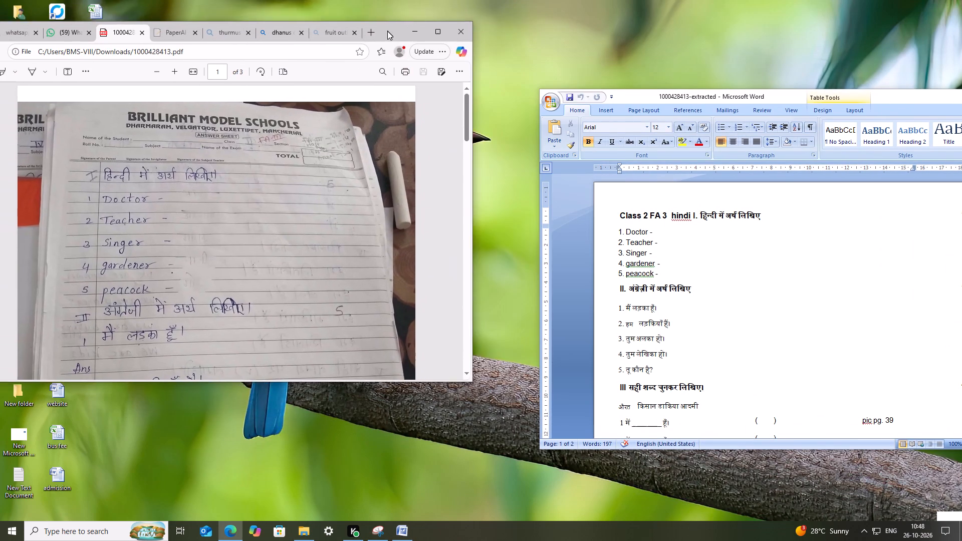
left_click_drag(387, 31, 392, 33)
left_click_drag(478, 159, 401, 178)
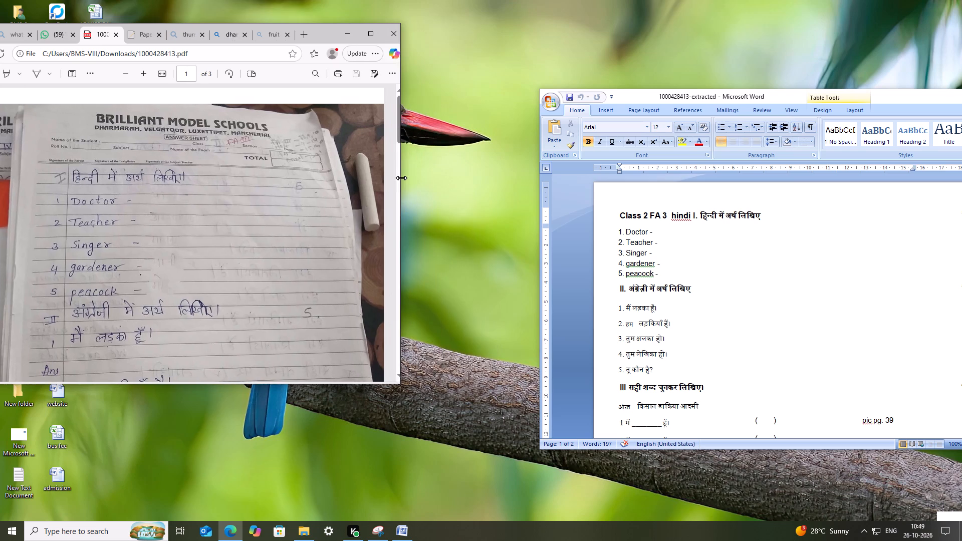
left_click_drag(401, 178, 400, 179)
left_click_drag(898, 100, 768, 46)
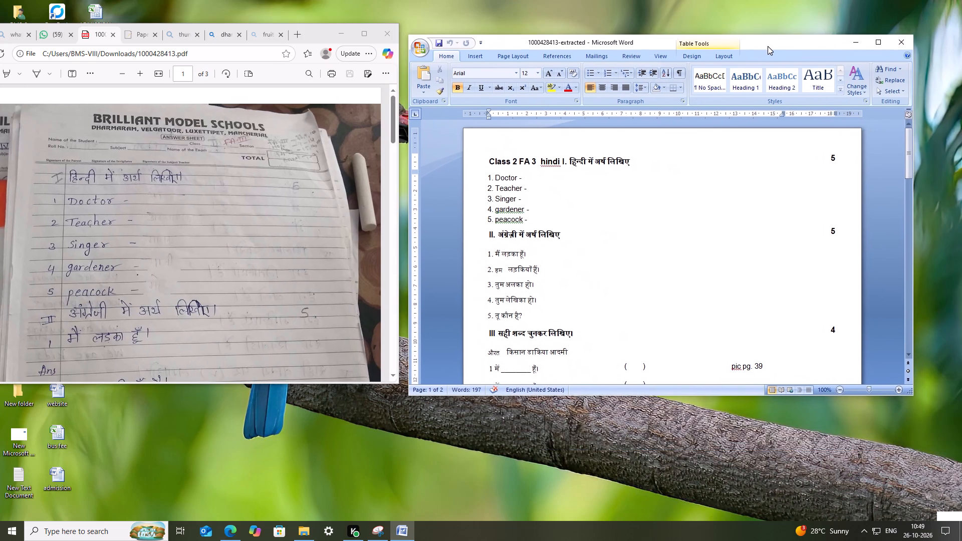
left_click_drag(768, 46, 767, 37)
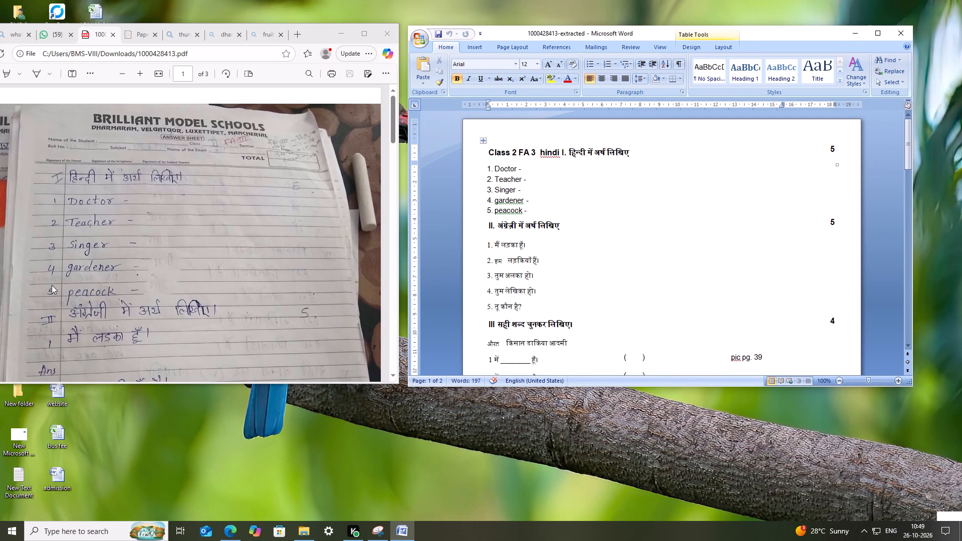
Compare the typed Hindi questions in sections I to IV with the handwritten pages of the scanned PDF.
scroll(119, 266, "down", 1)
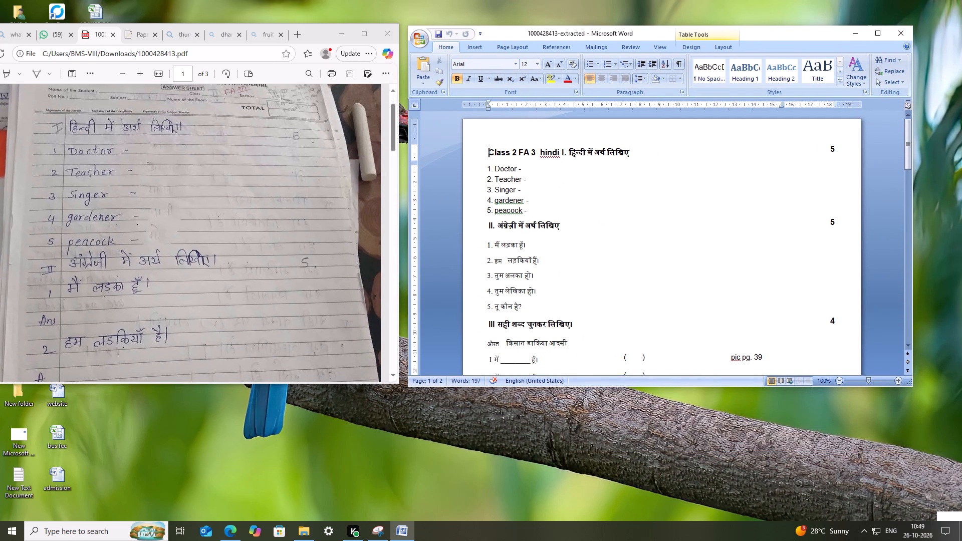
scroll(535, 206, "down", 1)
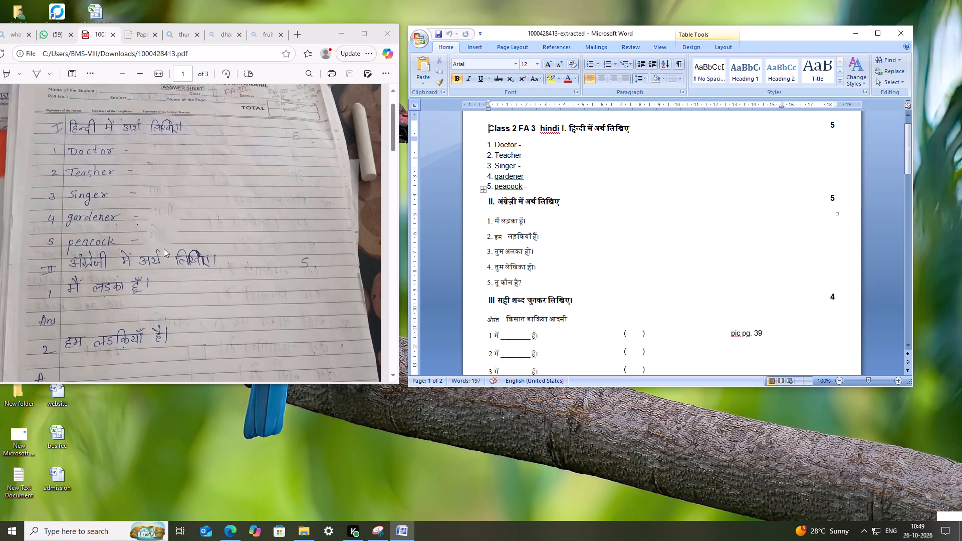
scroll(164, 248, "down", 2)
scroll(576, 229, "down", 1)
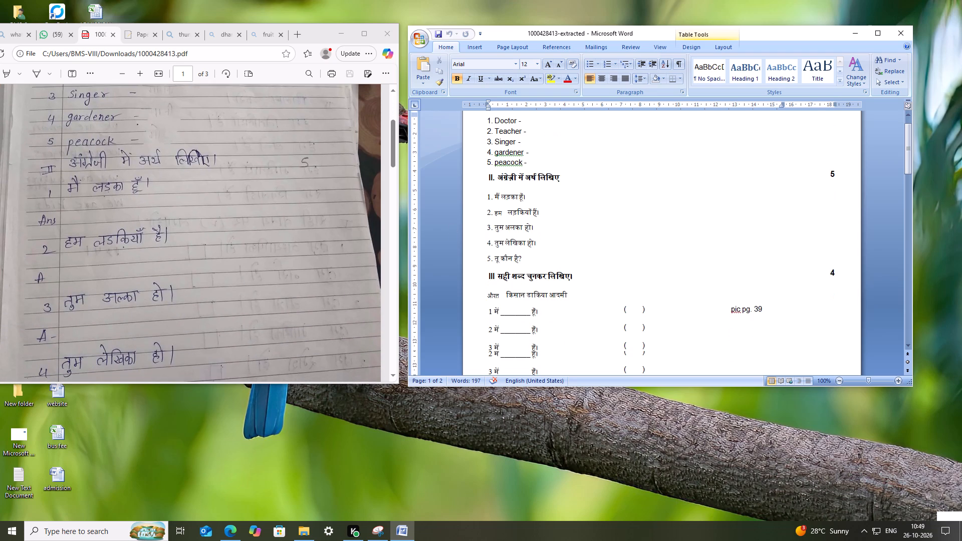
scroll(273, 252, "down", 1)
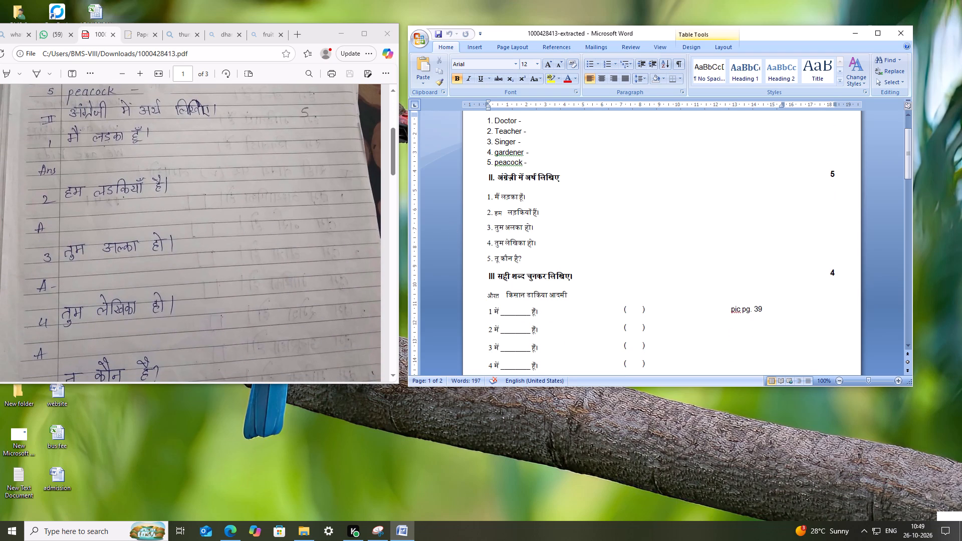
scroll(540, 199, "down", 1)
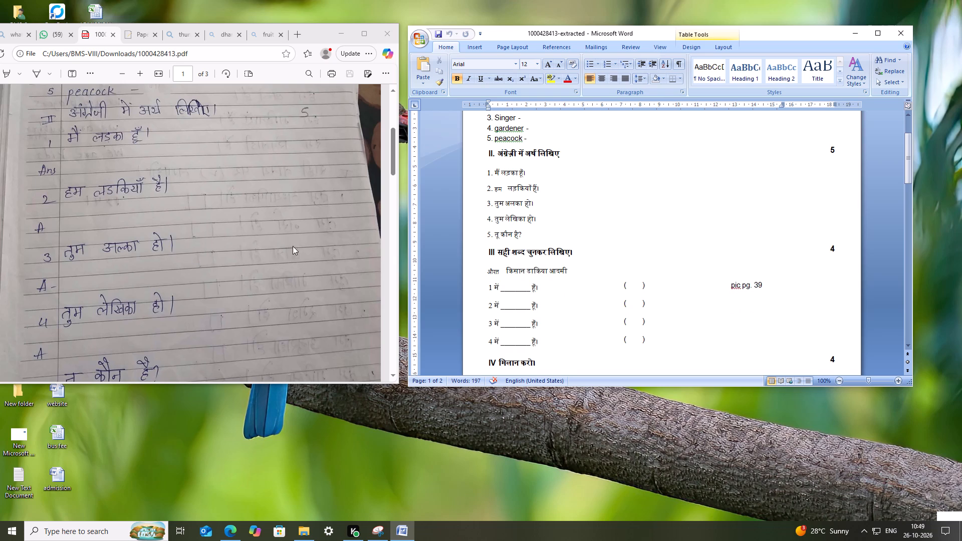
scroll(193, 245, "down", 1)
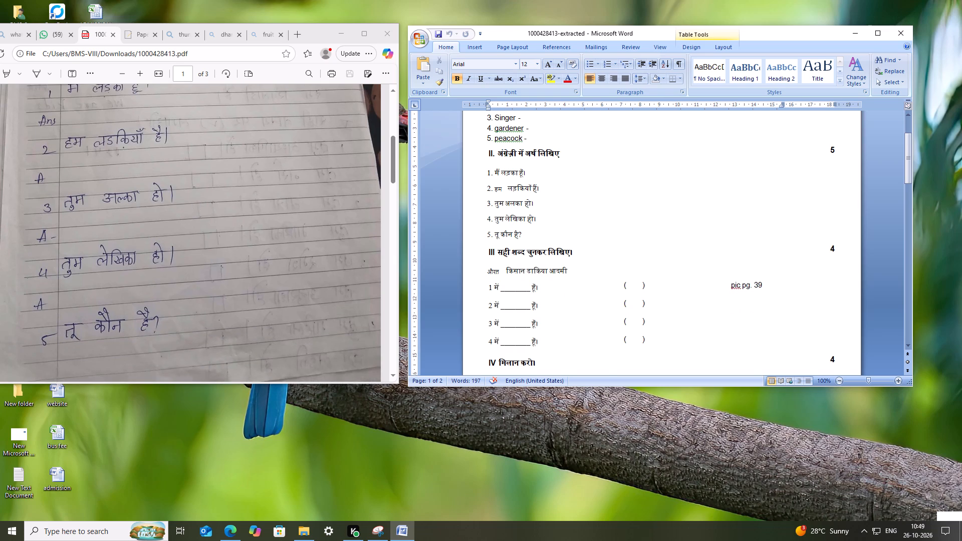
scroll(551, 219, "down", 1)
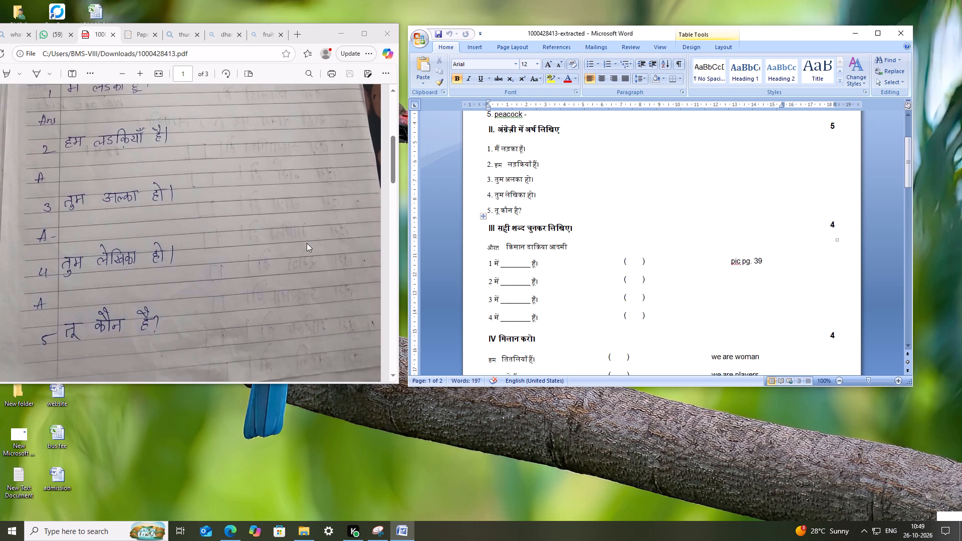
scroll(306, 243, "down", 6)
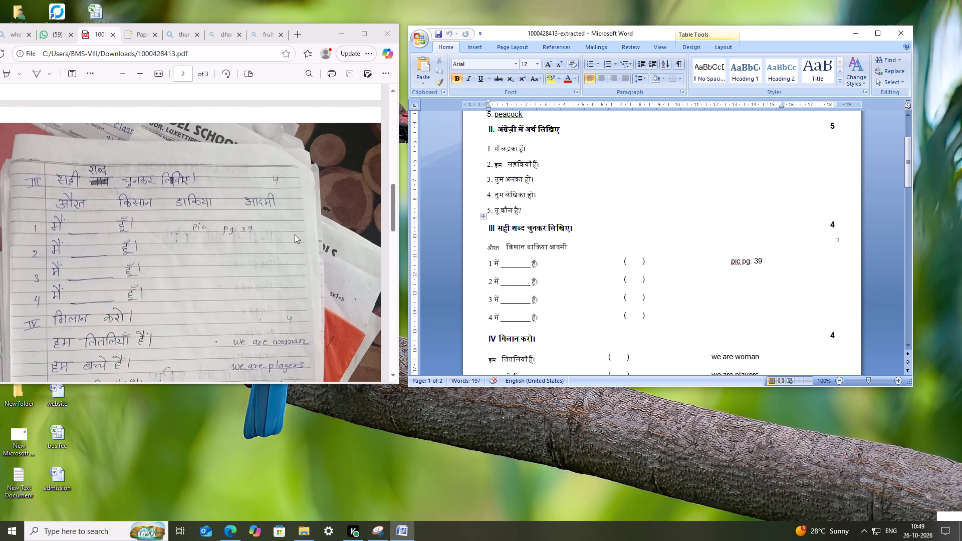
scroll(623, 214, "down", 2)
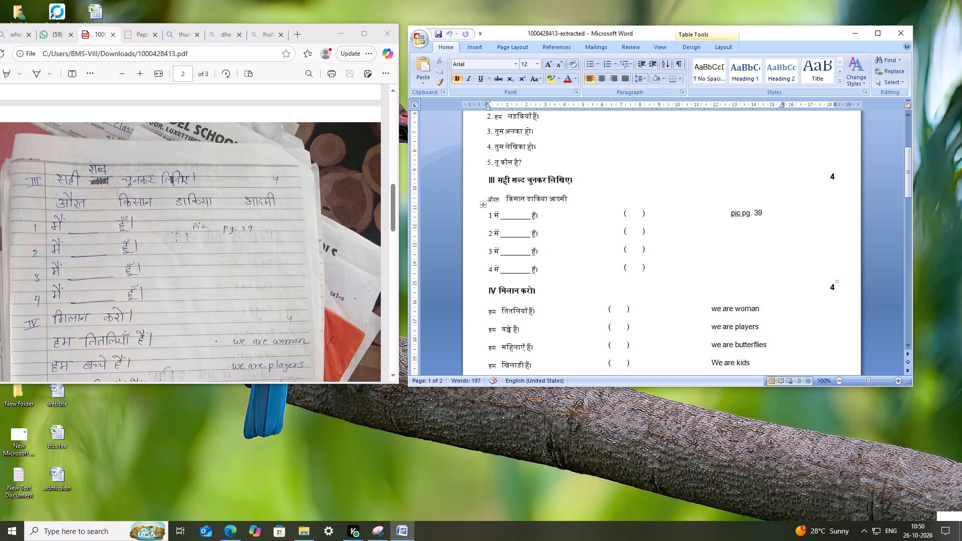
Enclose section III's word list, from औरत to आदमी, in round brackets.
left_click_drag(488, 199, 545, 196)
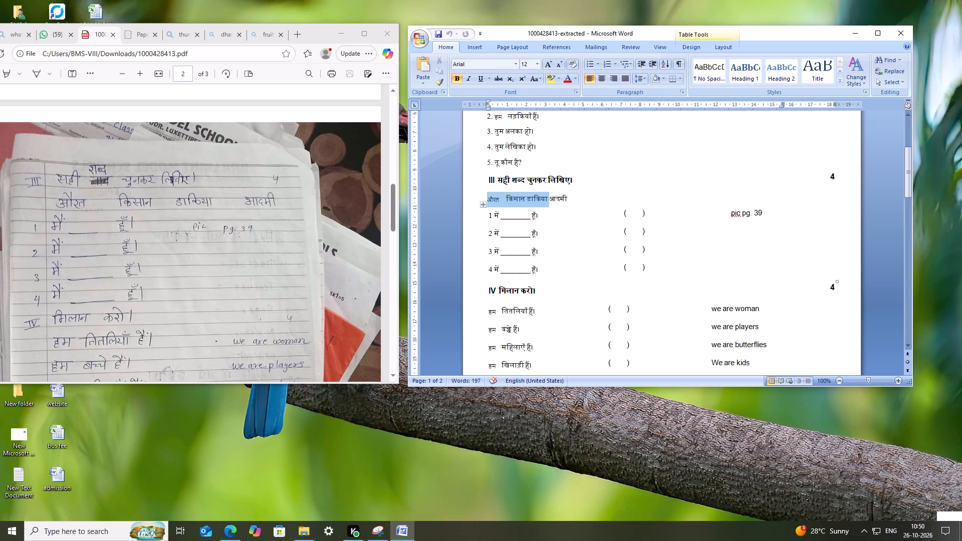
left_click_drag(545, 196, 577, 195)
left_click(566, 203)
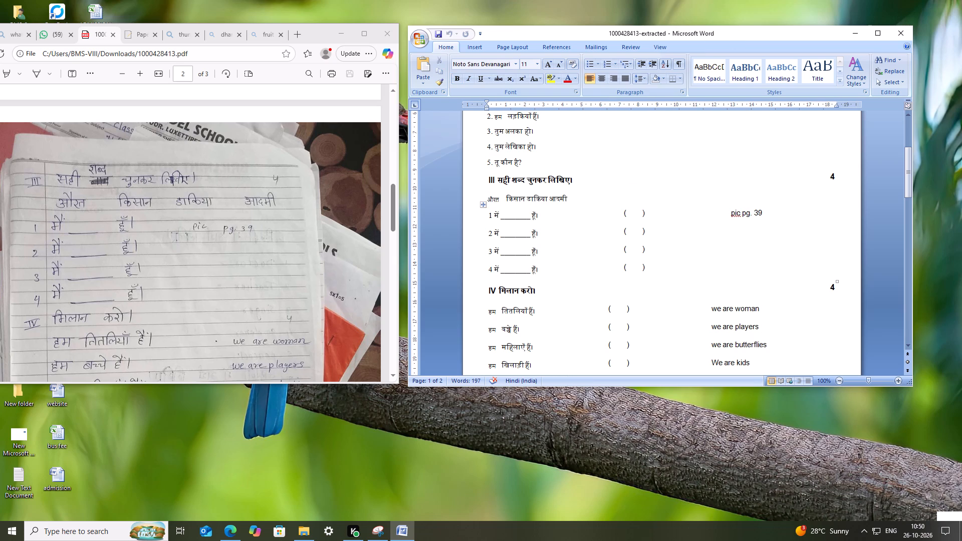
left_click(506, 196)
left_click(573, 196)
key("space")
key("space")
type(")")
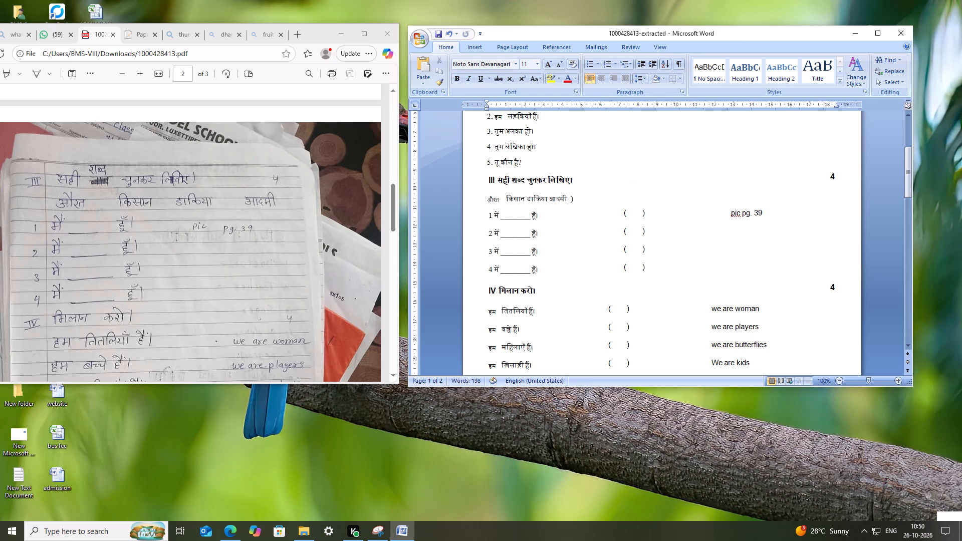
key("Left")
key("Left")
key("Left")
key("Left")
key("Left")
key("Left")
key("Left")
key("Left")
key("Left")
key("Left")
key("Left")
key("Left")
key("Left")
key("Left")
key("Left")
key("Left")
key("Left")
key("Left")
key("Left")
key("Left")
key("Right")
key("Right")
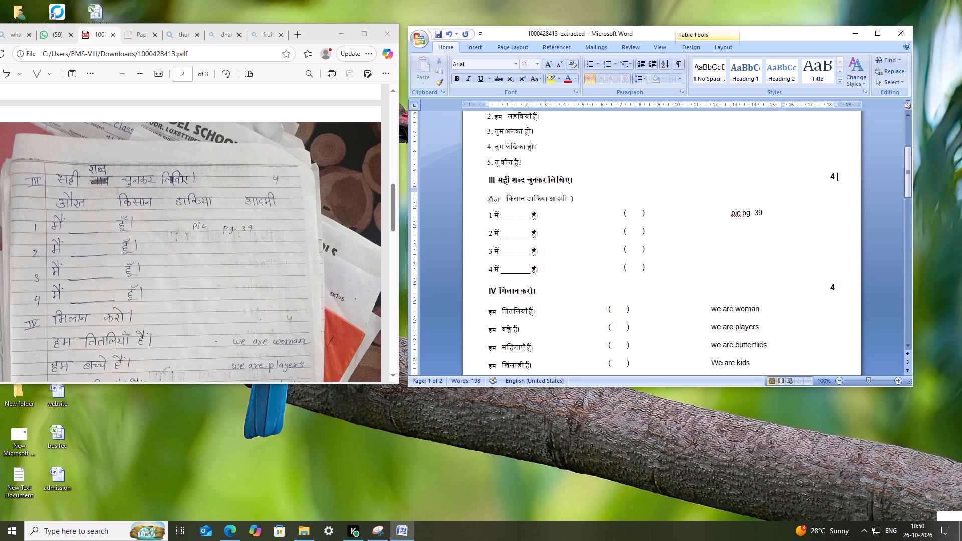
key("Right")
key("shift+parenleft")
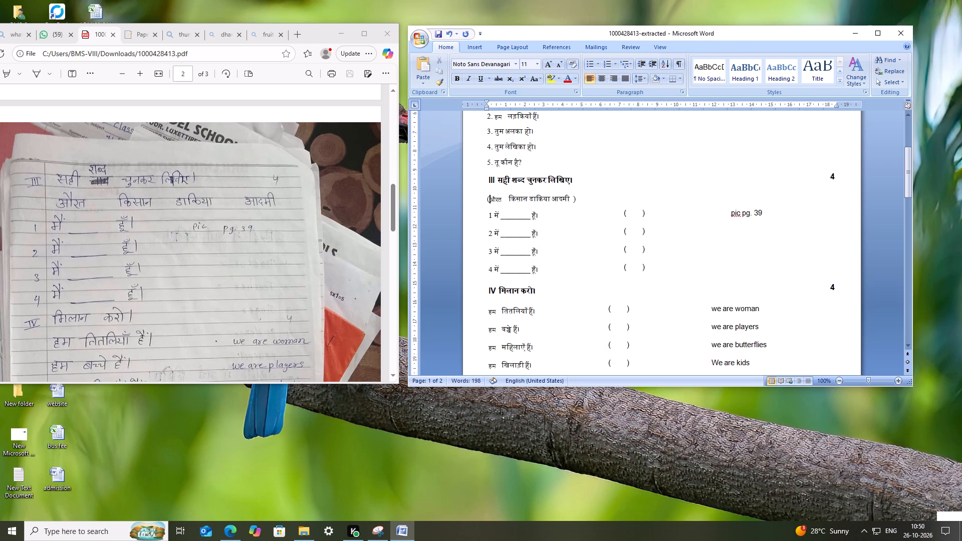
Widen the spacing between the bracketed words औरत, किसान, डाकिया and आदमी in section III with extra spaces.
left_click(529, 198)
key("space")
key("space")
key("space")
key("space")
key("space")
key("space")
key("space")
key("space")
key("space")
left_click(566, 196)
key("space")
key("space")
key("space")
key("space")
key("space")
key("space")
key("space")
key("space")
key("space")
left_click(504, 198)
key("space")
key("space")
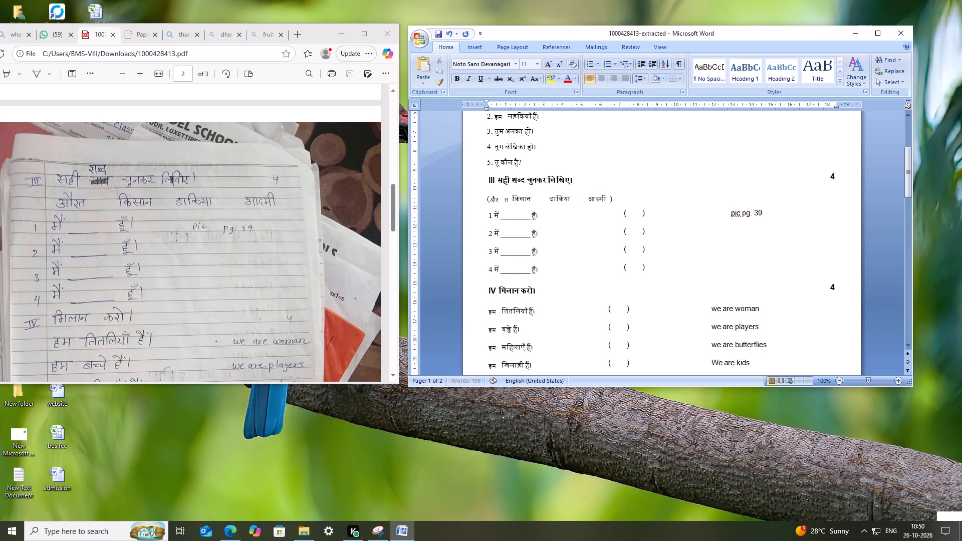
key("space")
key("space")
key("space")
Save the Word document.
key("ctrl+s")
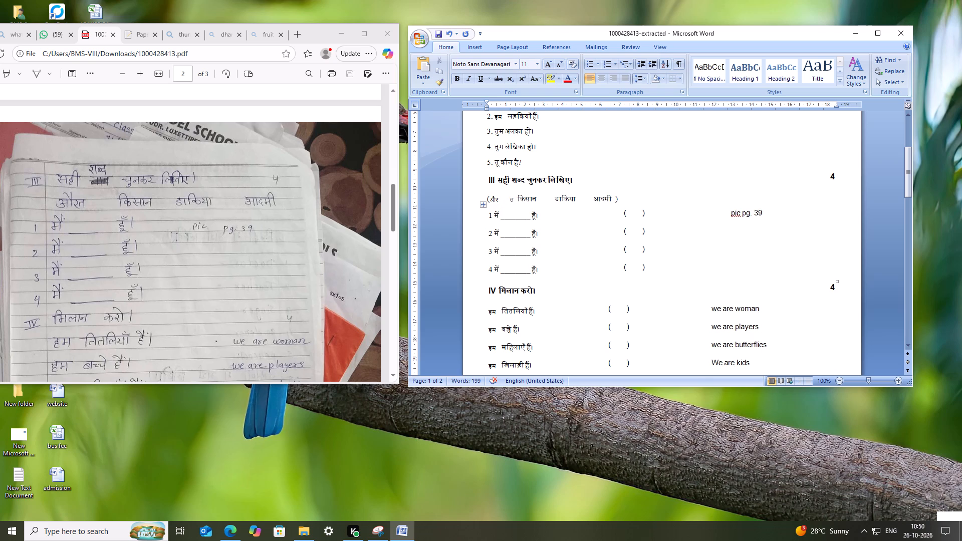
key("ctrl+s")
key("ctrl+s")
key("ctrl+s")
Insert two line breaks after the closing bracket of section III's word list.
left_click(591, 217)
left_click(593, 228)
left_click(652, 207)
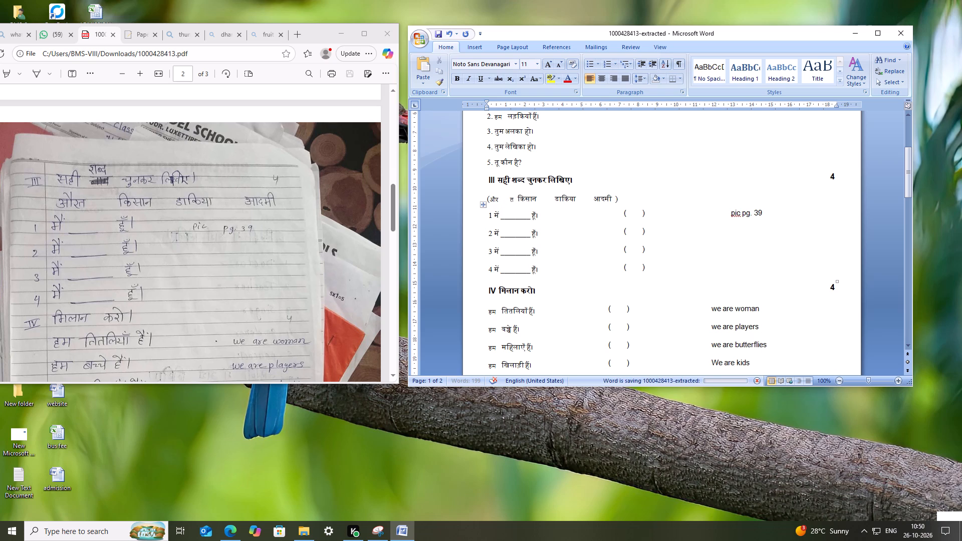
left_click(637, 195)
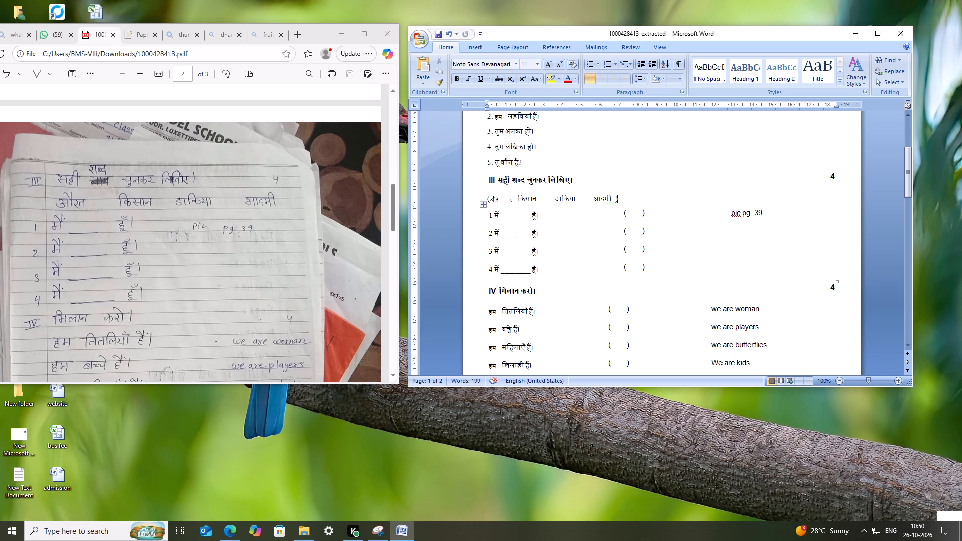
key("Return")
key("Return")
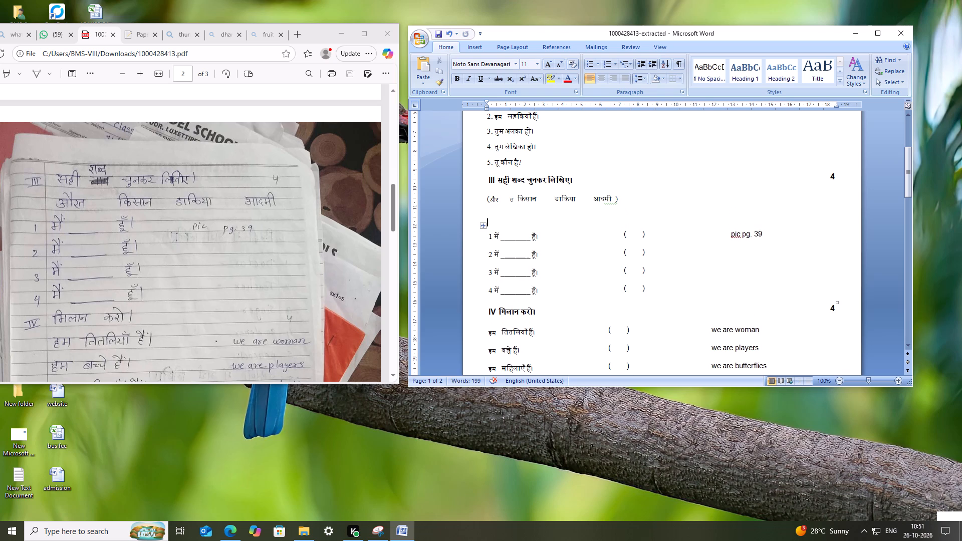
Delete the table cells holding the empty brackets and "pic pg. 39" in section III's question 1, shifting cells left.
left_click_drag(626, 234, 763, 229)
key("BackSpace")
key("BackSpace")
key("BackSpace")
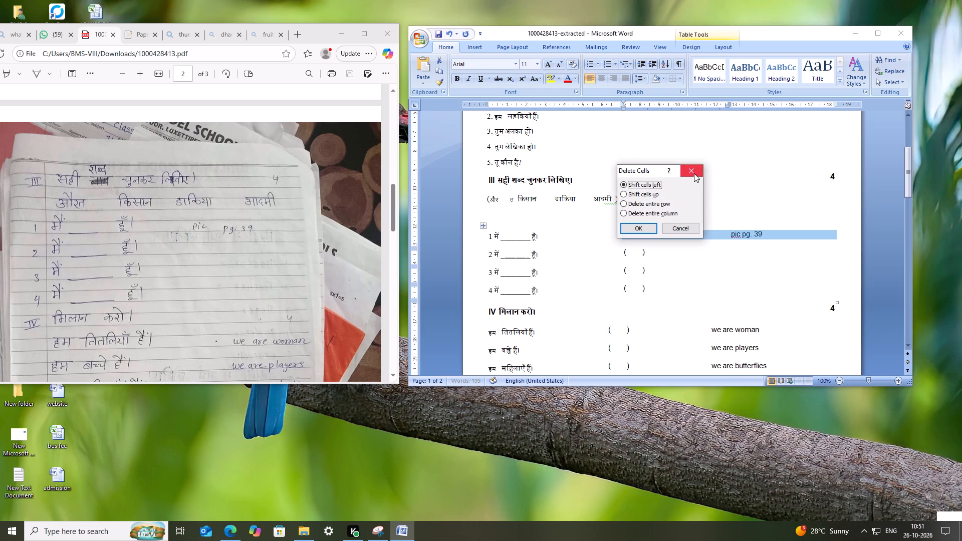
left_click(694, 172)
key("BackSpace")
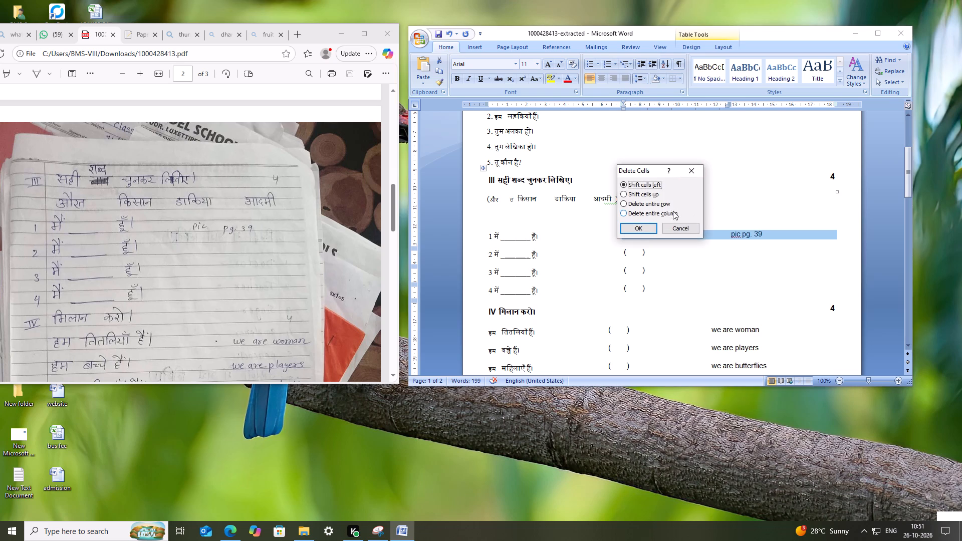
left_click(643, 228)
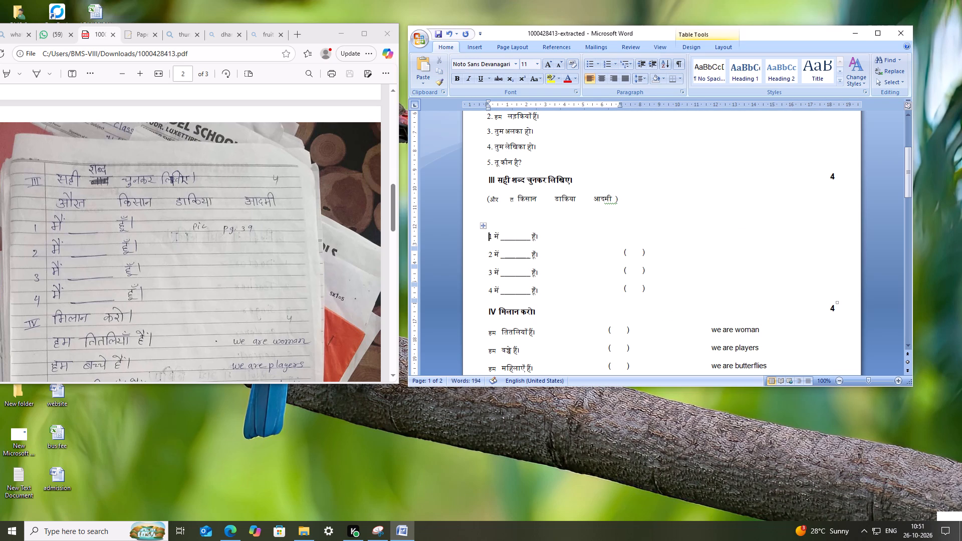
Delete the empty answer brackets beside questions 2, 3 and 4 in section III.
left_click_drag(659, 255, 634, 255)
key("BackSpace")
left_click_drag(656, 271, 636, 276)
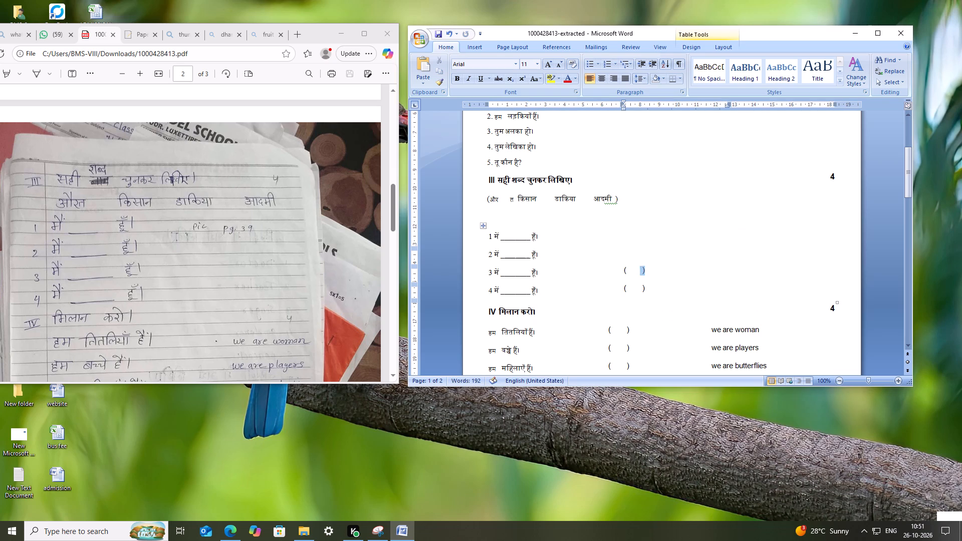
left_click_drag(636, 276, 634, 276)
key("BackSpace")
left_click_drag(651, 289, 636, 293)
key("BackSpace")
left_click(672, 248)
Save the Word document.
key("ctrl+s")
key("ctrl+s")
key("ctrl+s")
key("ctrl+s")
key("ctrl+s")
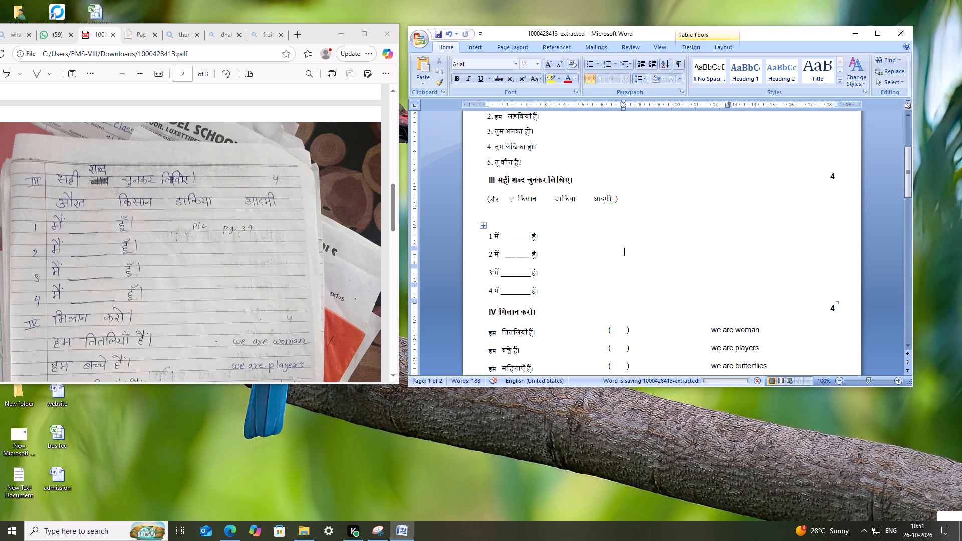
key("ctrl+s")
key("ctrl+s")
Move section III's question 2 sentence onto the same line as question 1, separated by extra spaces.
left_click(567, 259)
left_click_drag(560, 256, 517, 257)
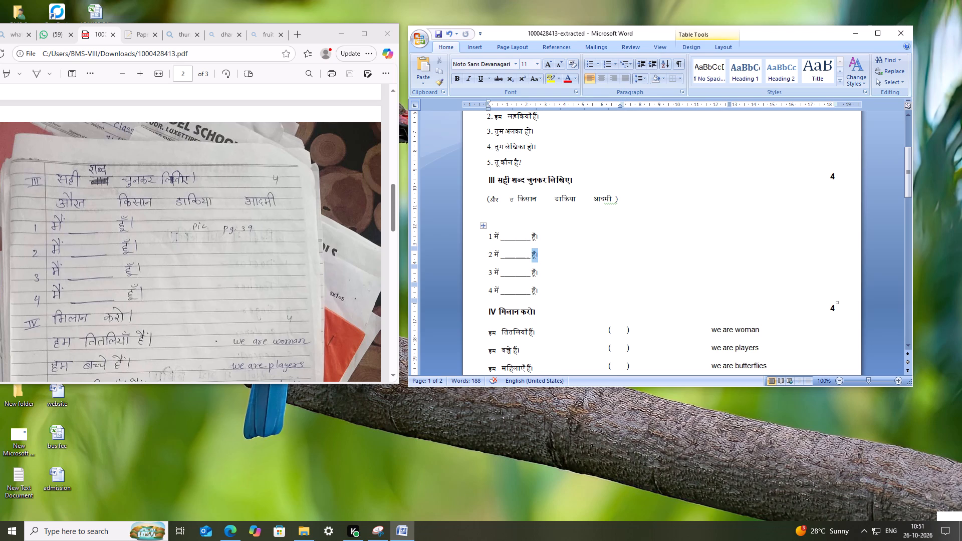
left_click_drag(517, 257, 488, 261)
key("ctrl+x")
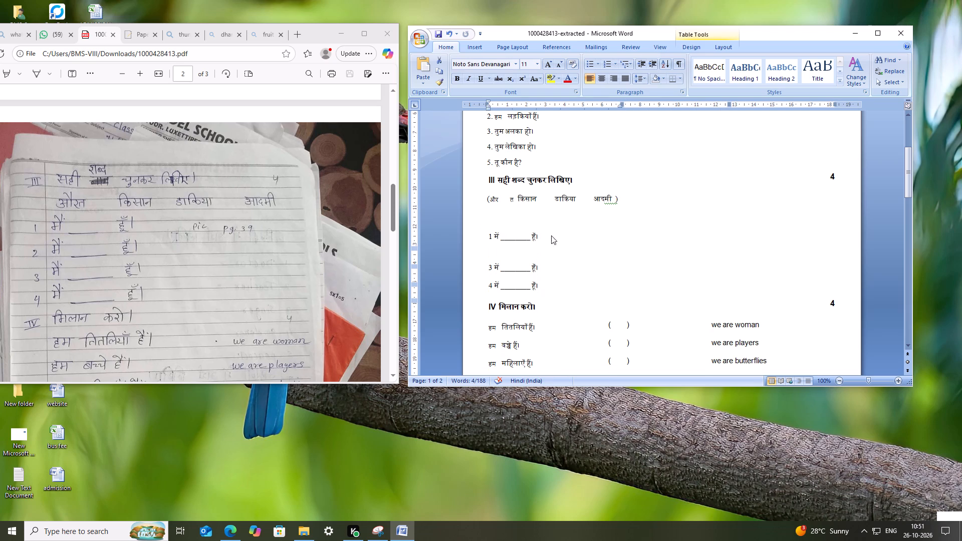
left_click(554, 235)
key("space")
key("space")
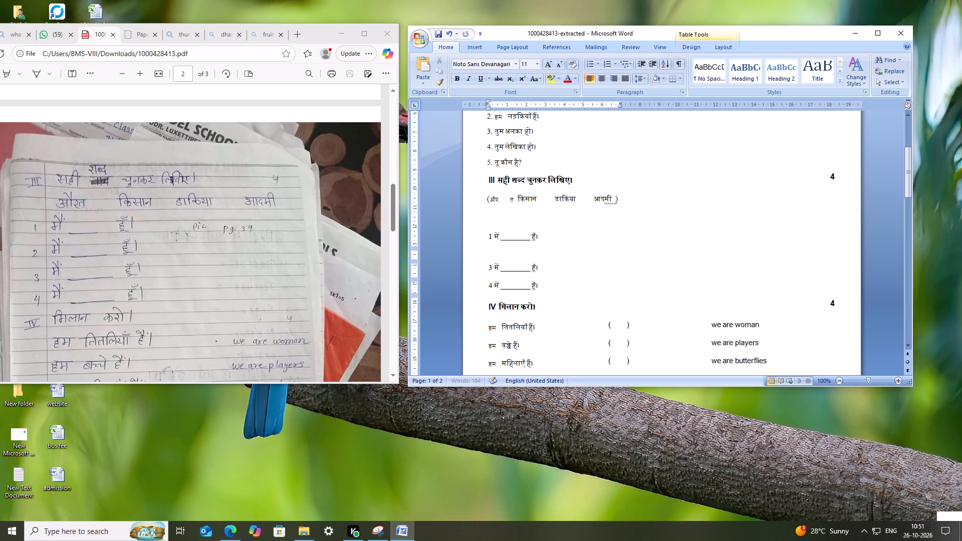
key("ctrl+x")
key("ctrl+v")
Cut section III's question 3 sentence and try to paste it after question 2, separated by a long run of spaces.
left_click_drag(543, 270, 508, 269)
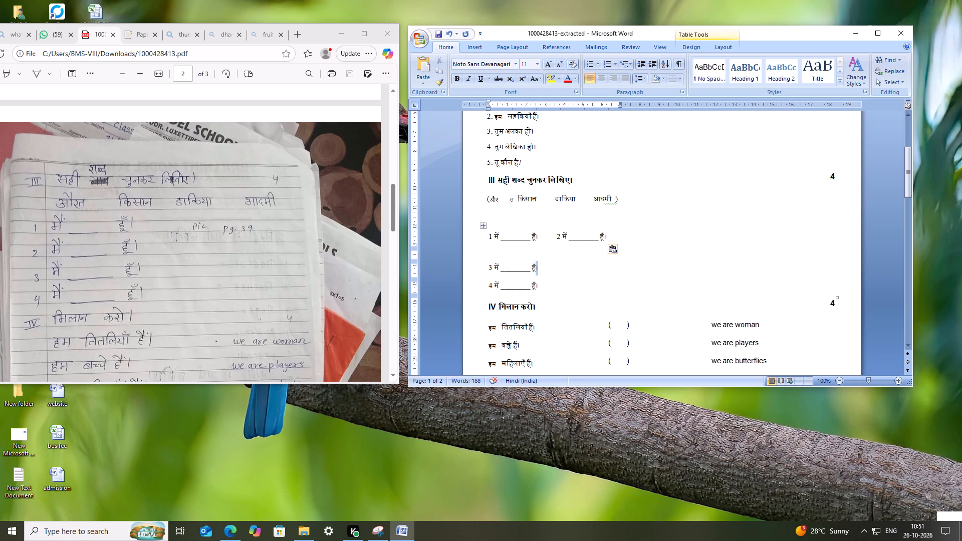
left_click_drag(508, 269, 489, 270)
key("ctrl+x")
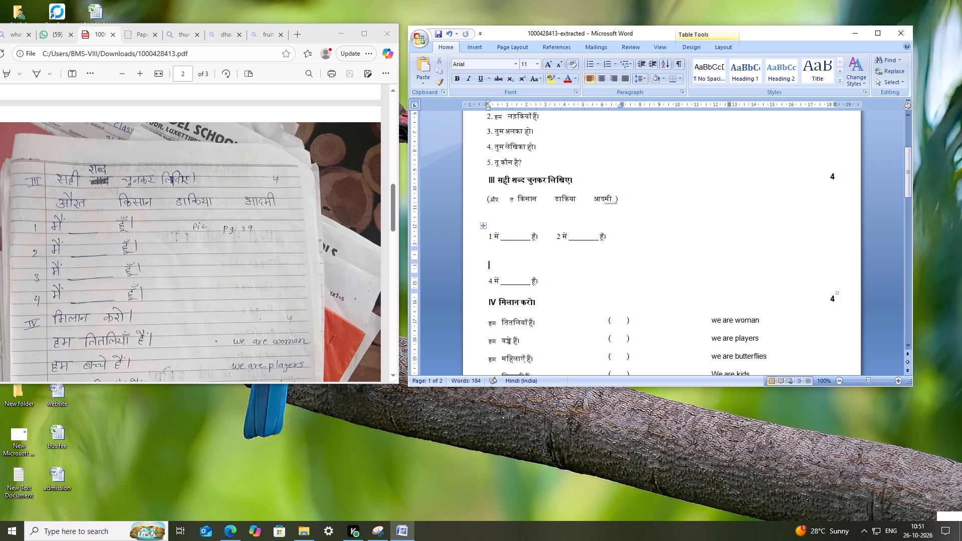
left_click(605, 235)
left_click(628, 235)
key("space")
key("space")
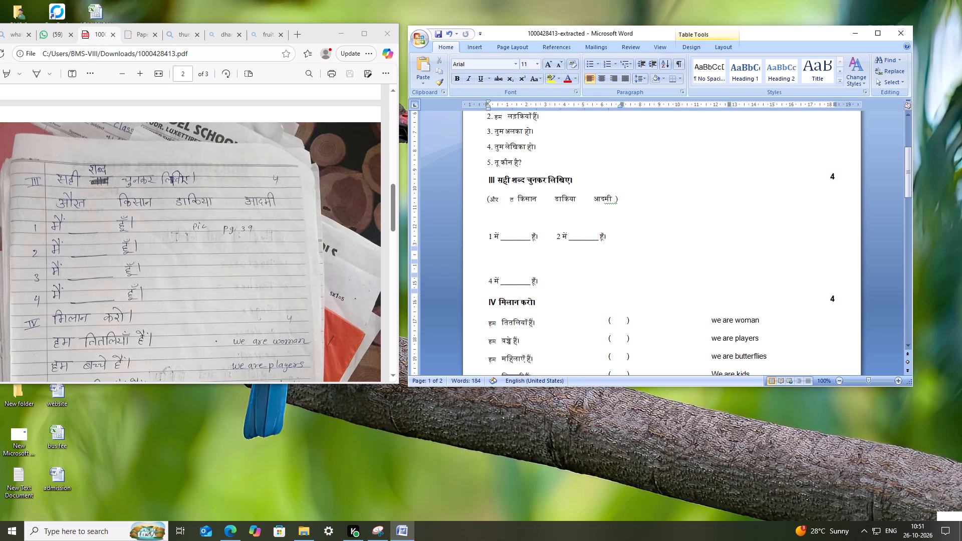
left_click(630, 239)
key("space")
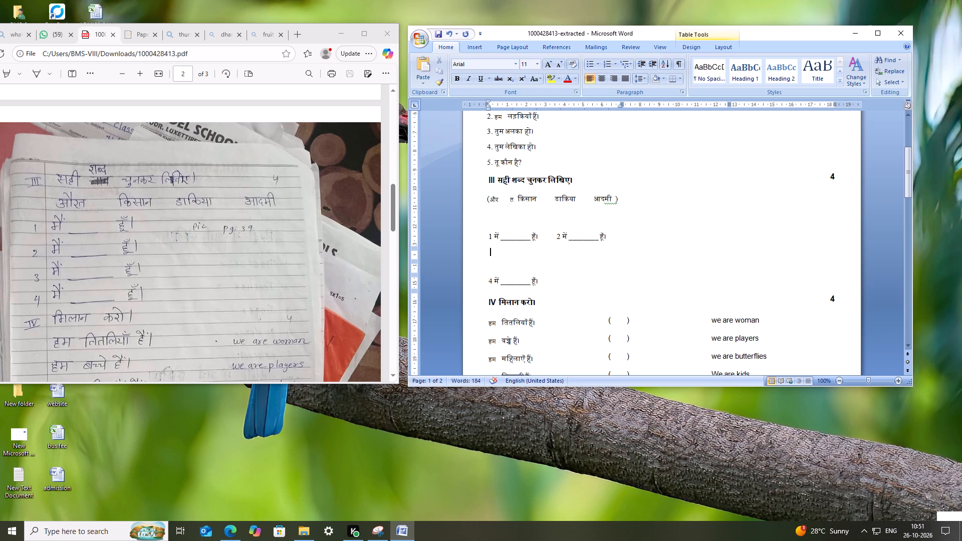
left_click(629, 235)
left_click(639, 242)
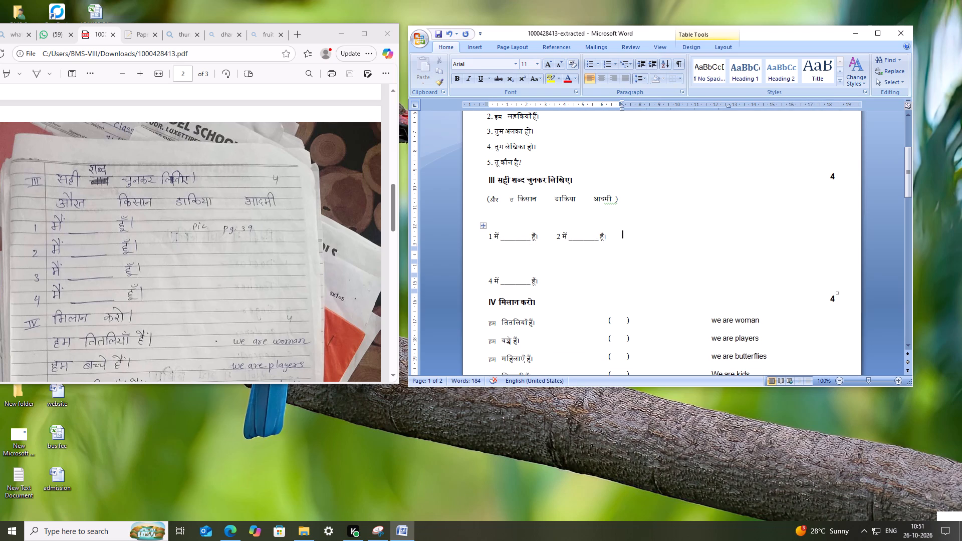
left_click(612, 239)
key("space")
key("space")
key("space")
key("space")
key("space")
key("space")
key("space")
key("space")
key("space")
key("space")
key("space")
key("space")
key("space")
key("space")
key("space")
key("space")
key("space")
key("space")
key("space")
key("space")
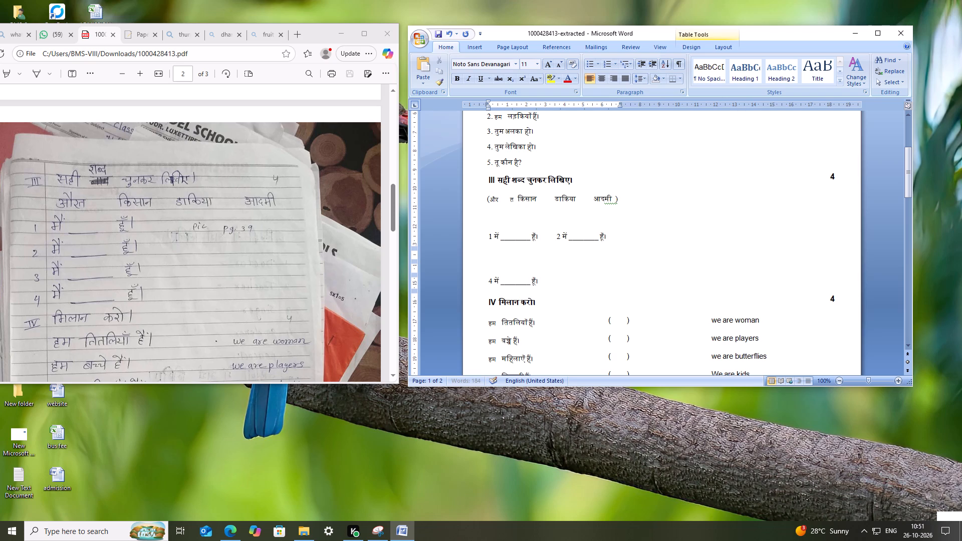
key("ctrl+v")
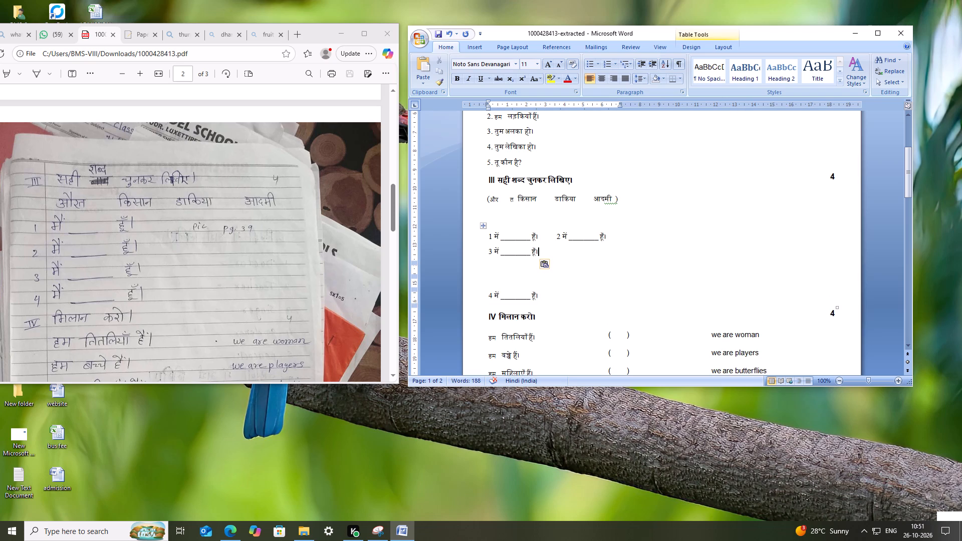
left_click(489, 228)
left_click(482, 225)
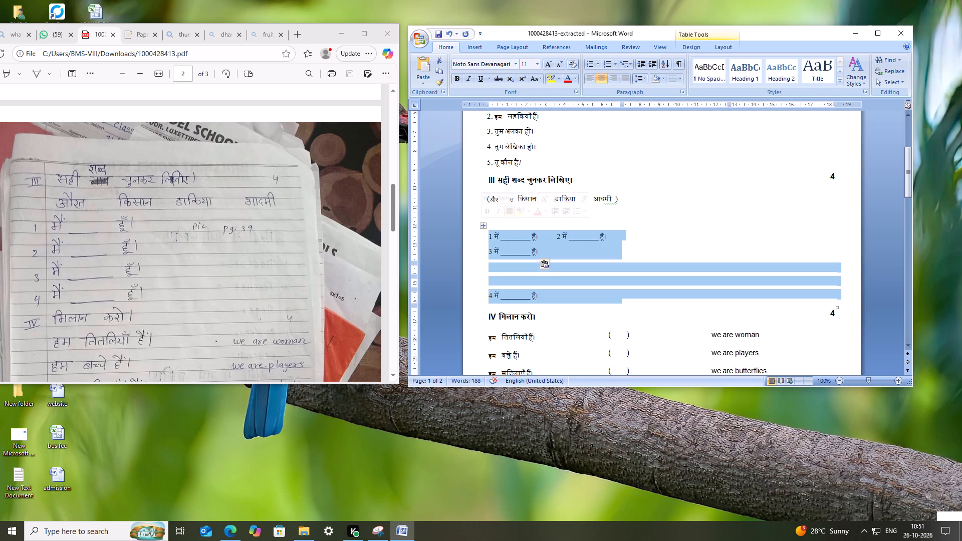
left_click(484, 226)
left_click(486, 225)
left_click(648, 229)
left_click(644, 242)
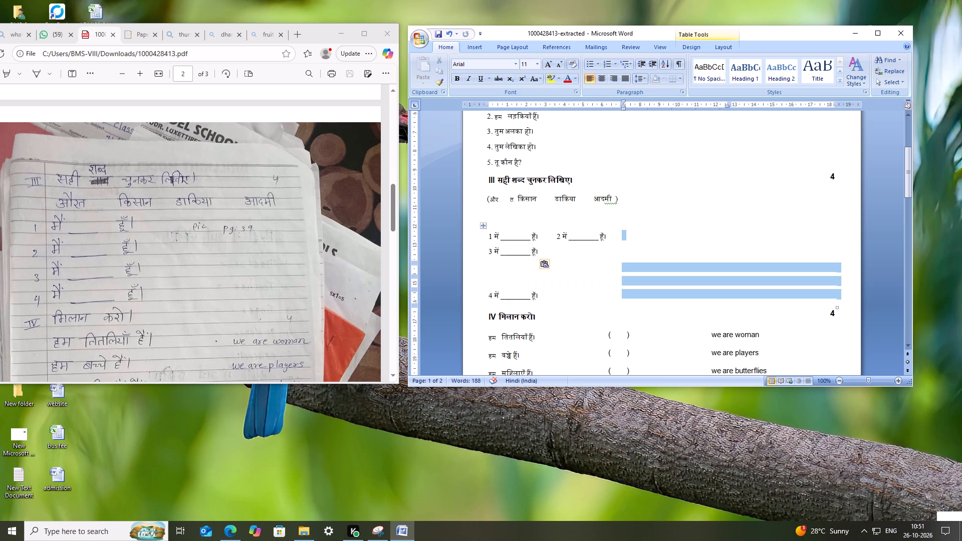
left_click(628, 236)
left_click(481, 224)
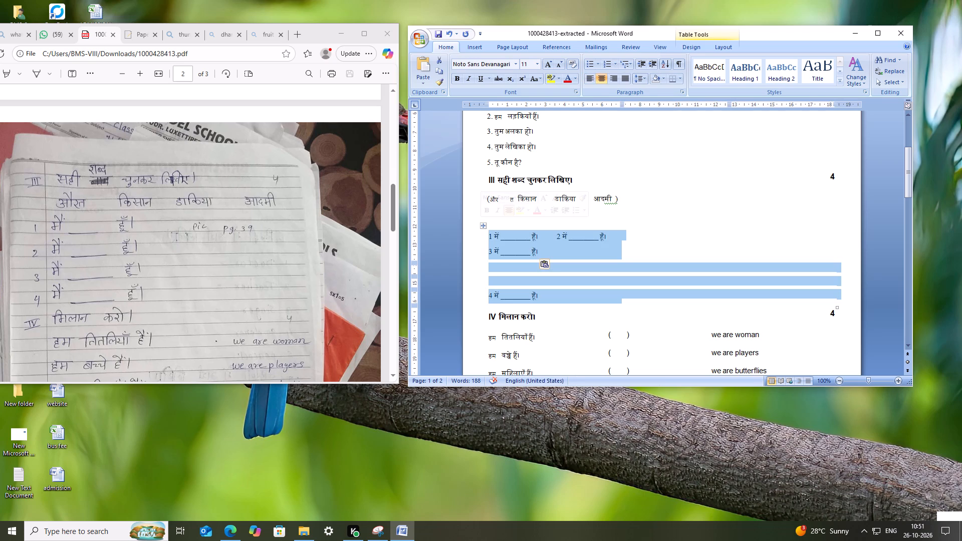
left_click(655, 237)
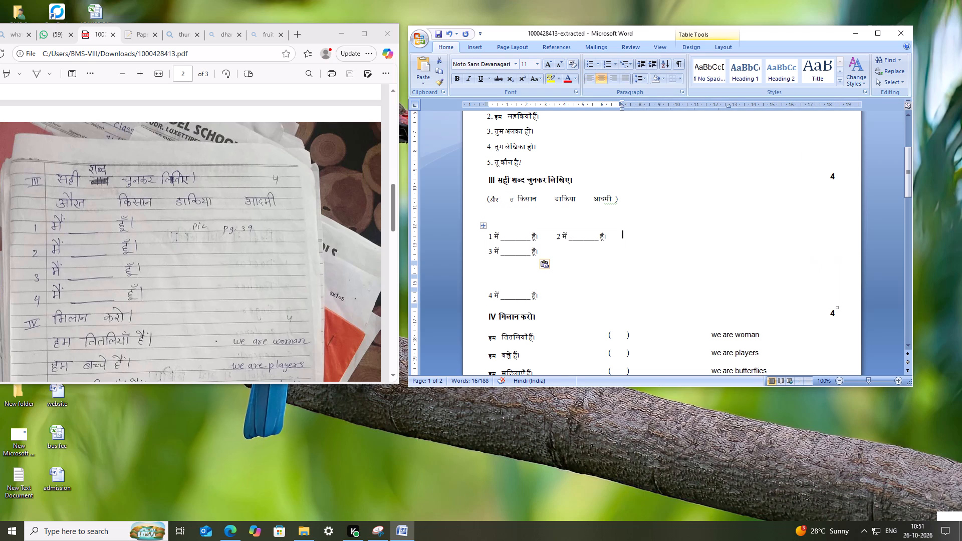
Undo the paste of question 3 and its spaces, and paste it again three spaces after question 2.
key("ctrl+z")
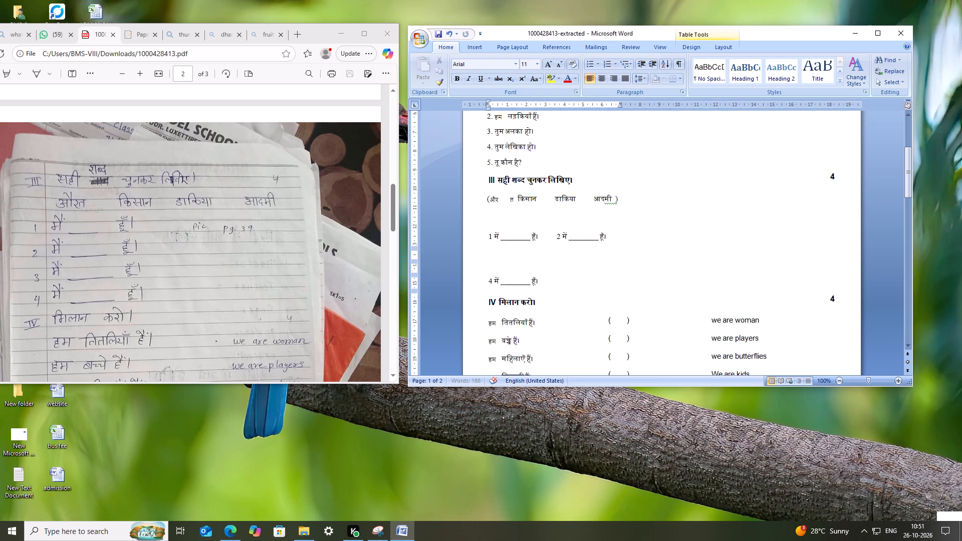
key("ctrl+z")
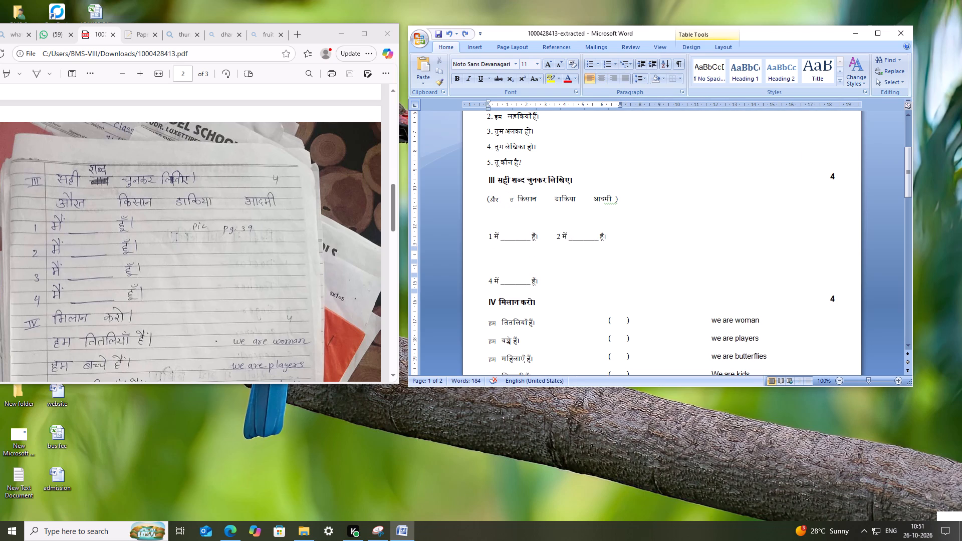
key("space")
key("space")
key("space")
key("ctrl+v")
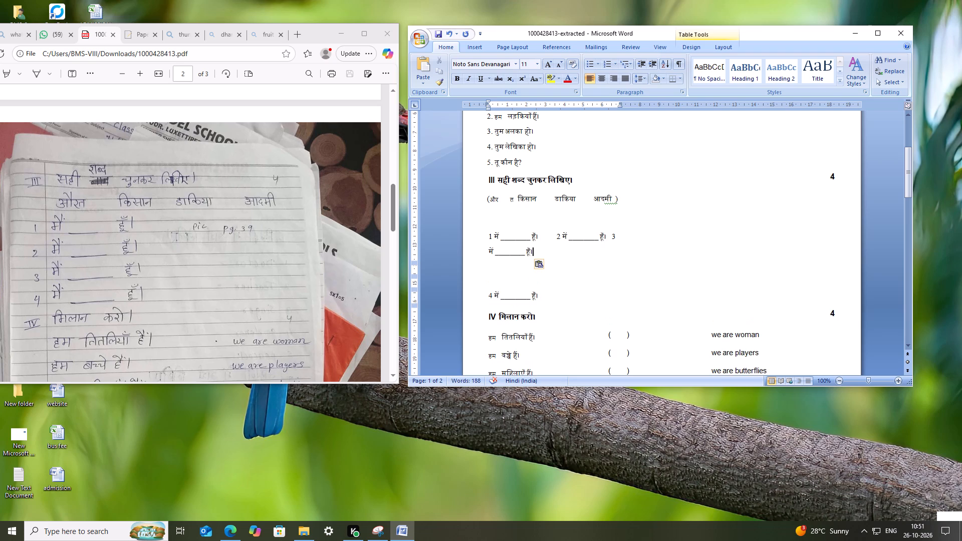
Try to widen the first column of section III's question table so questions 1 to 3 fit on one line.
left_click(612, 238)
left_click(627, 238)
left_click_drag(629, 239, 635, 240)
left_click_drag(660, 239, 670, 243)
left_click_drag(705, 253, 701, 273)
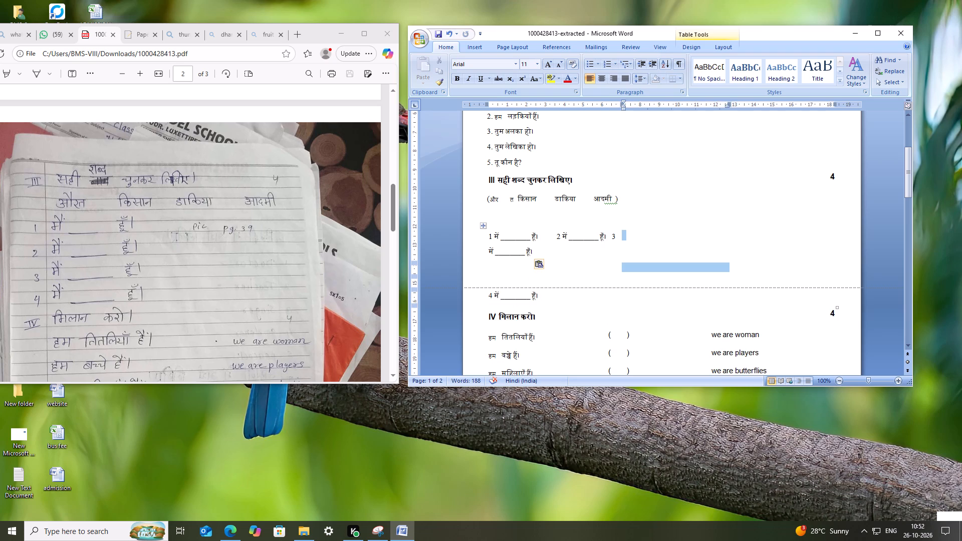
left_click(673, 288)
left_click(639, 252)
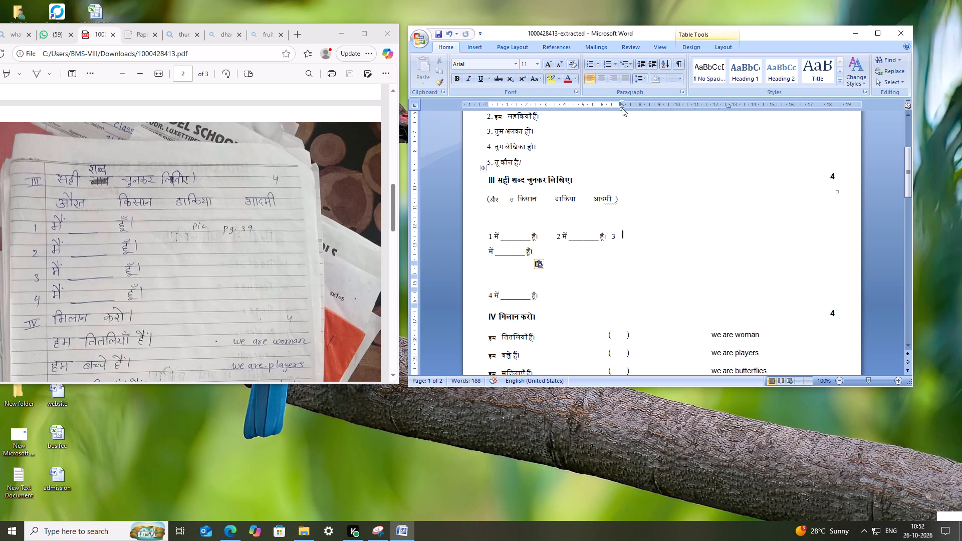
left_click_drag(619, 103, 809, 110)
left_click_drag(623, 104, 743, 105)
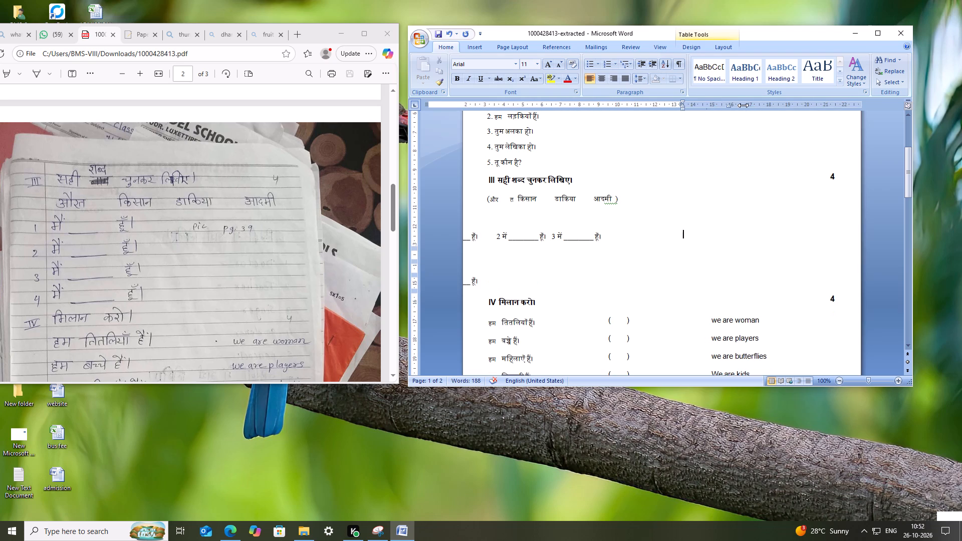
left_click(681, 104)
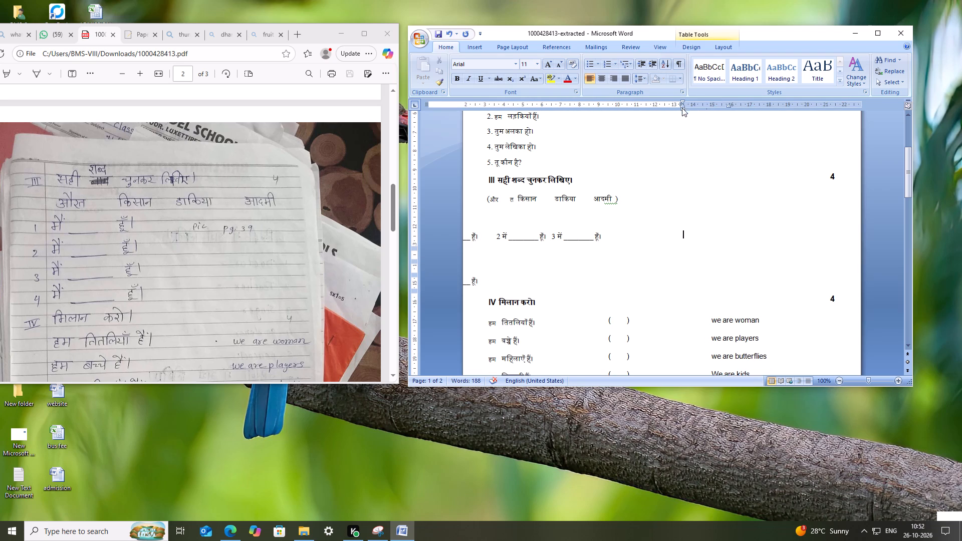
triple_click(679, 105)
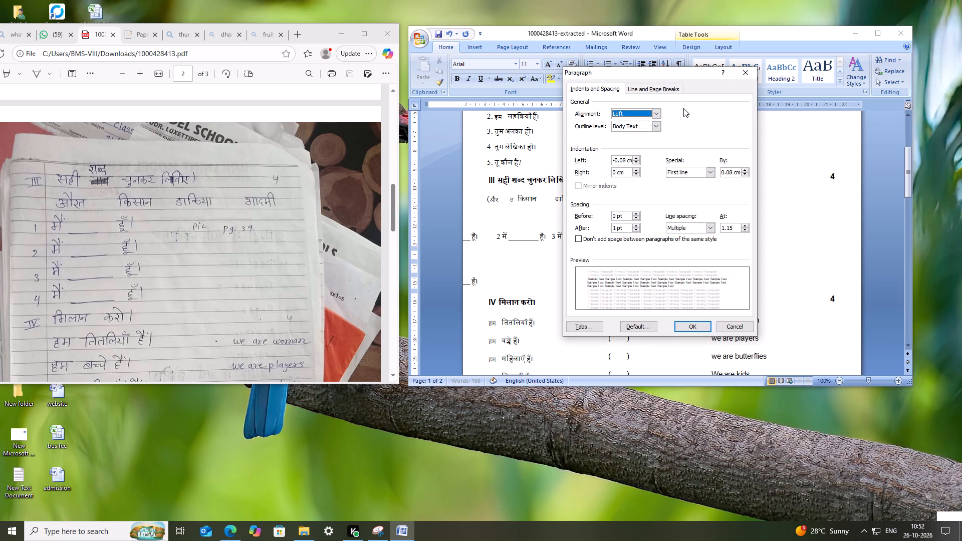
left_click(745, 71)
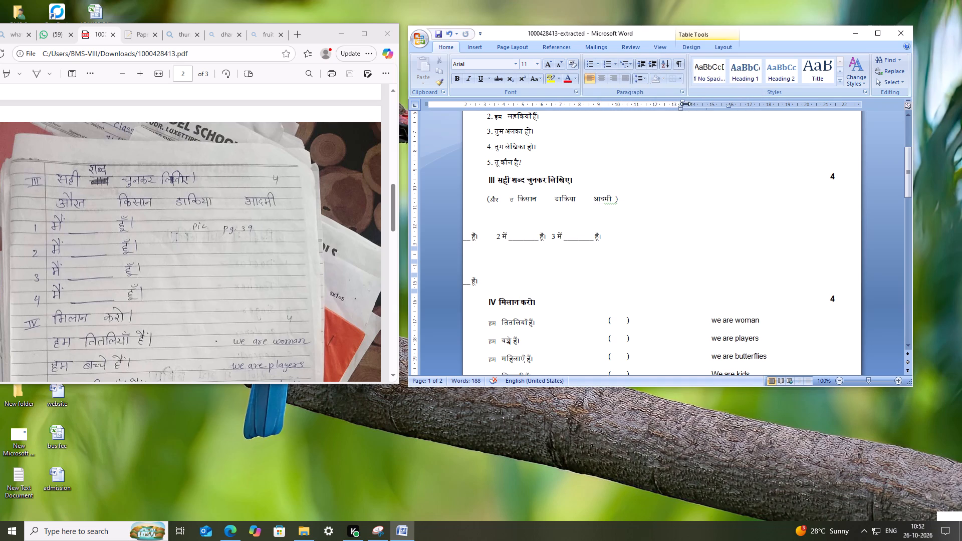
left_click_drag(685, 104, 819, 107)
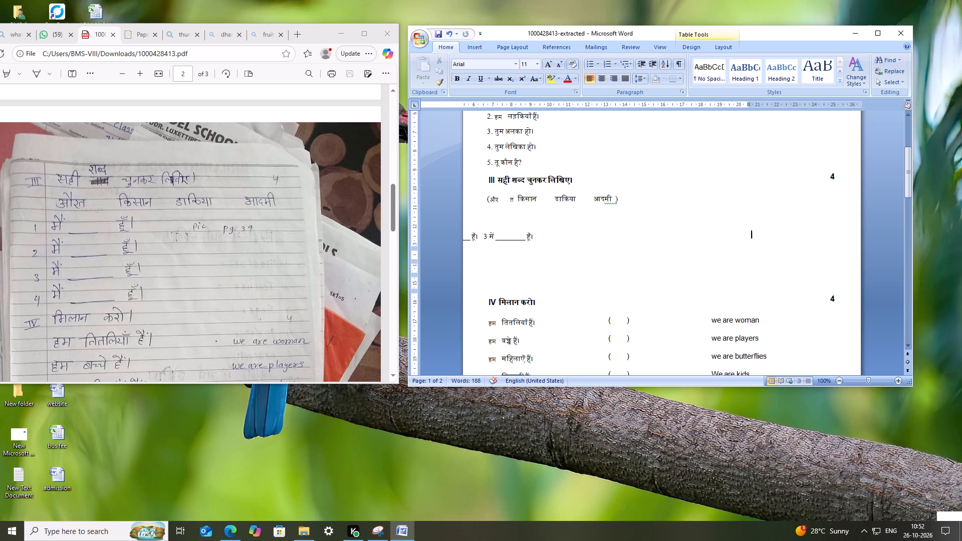
Maximize the Word window to show the whole width of the page.
left_click(660, 246)
scroll(661, 244, "down", 7)
scroll(662, 244, "up", 7)
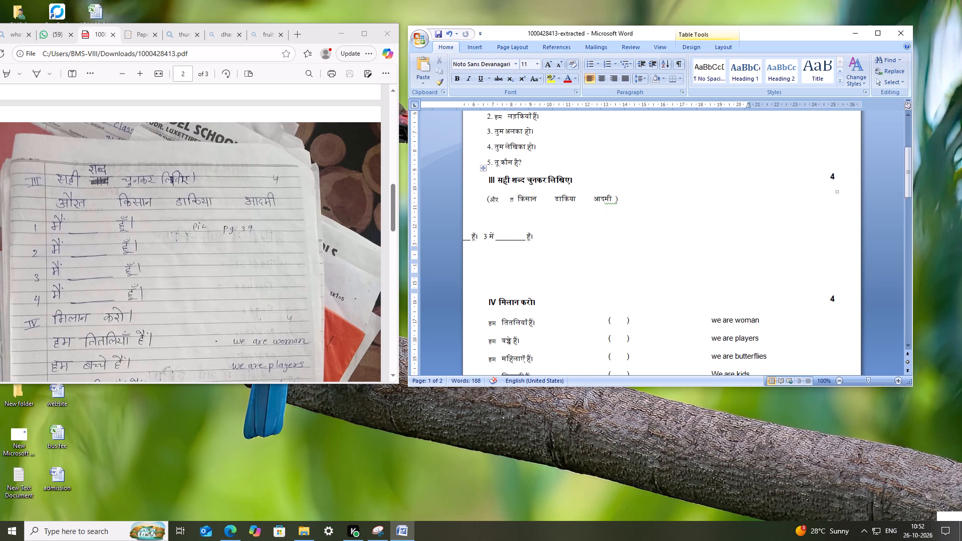
left_click(870, 31)
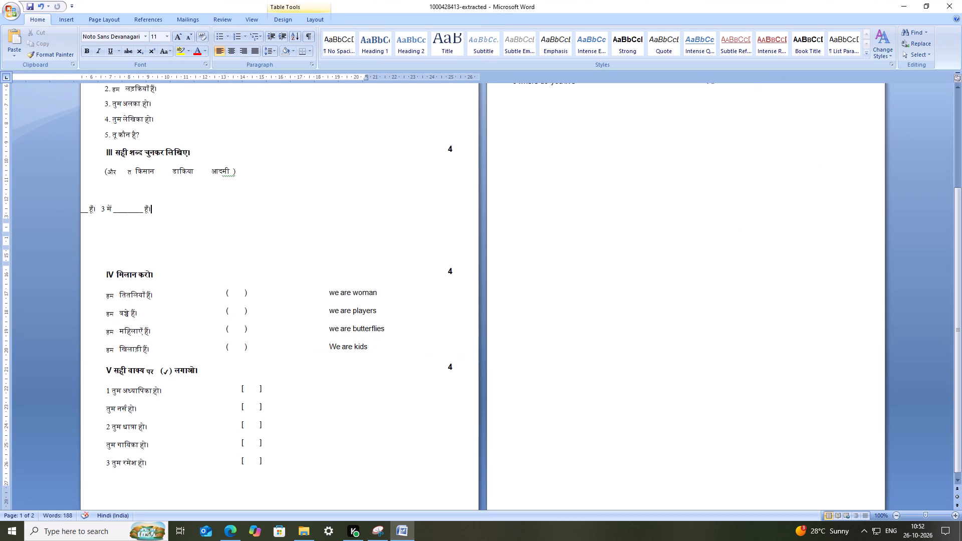
left_click(4, 74)
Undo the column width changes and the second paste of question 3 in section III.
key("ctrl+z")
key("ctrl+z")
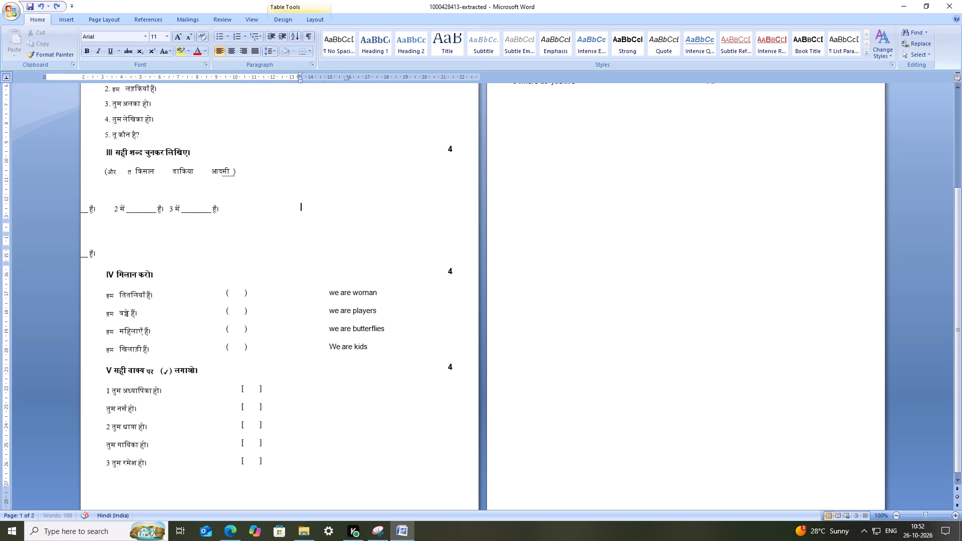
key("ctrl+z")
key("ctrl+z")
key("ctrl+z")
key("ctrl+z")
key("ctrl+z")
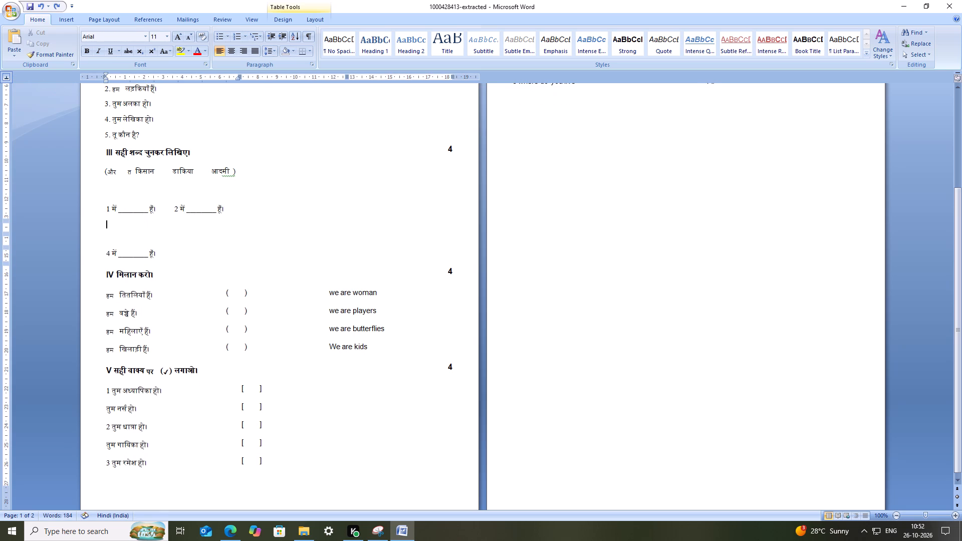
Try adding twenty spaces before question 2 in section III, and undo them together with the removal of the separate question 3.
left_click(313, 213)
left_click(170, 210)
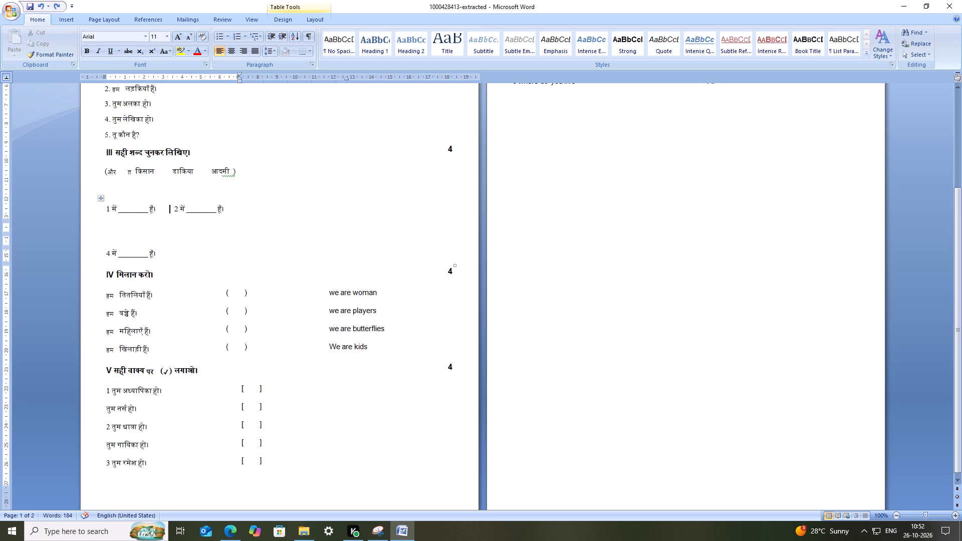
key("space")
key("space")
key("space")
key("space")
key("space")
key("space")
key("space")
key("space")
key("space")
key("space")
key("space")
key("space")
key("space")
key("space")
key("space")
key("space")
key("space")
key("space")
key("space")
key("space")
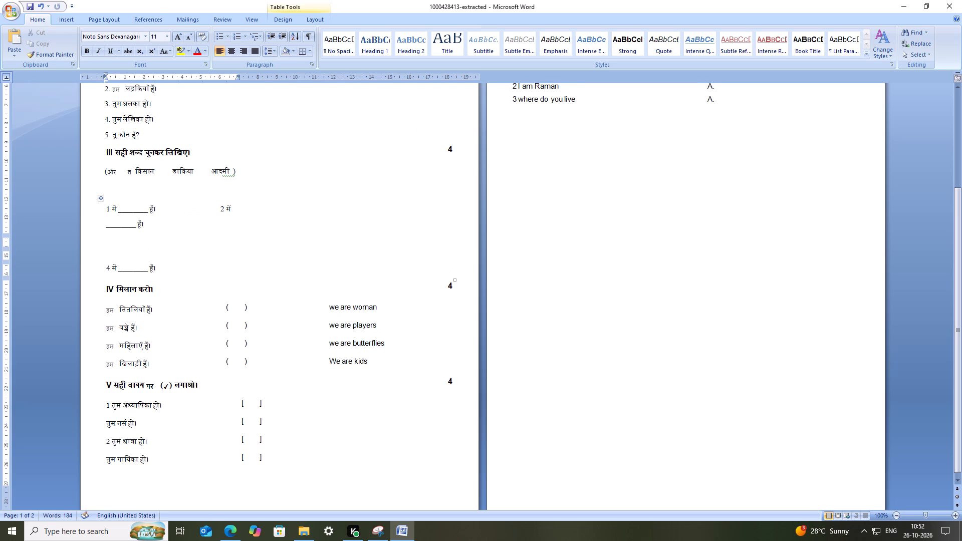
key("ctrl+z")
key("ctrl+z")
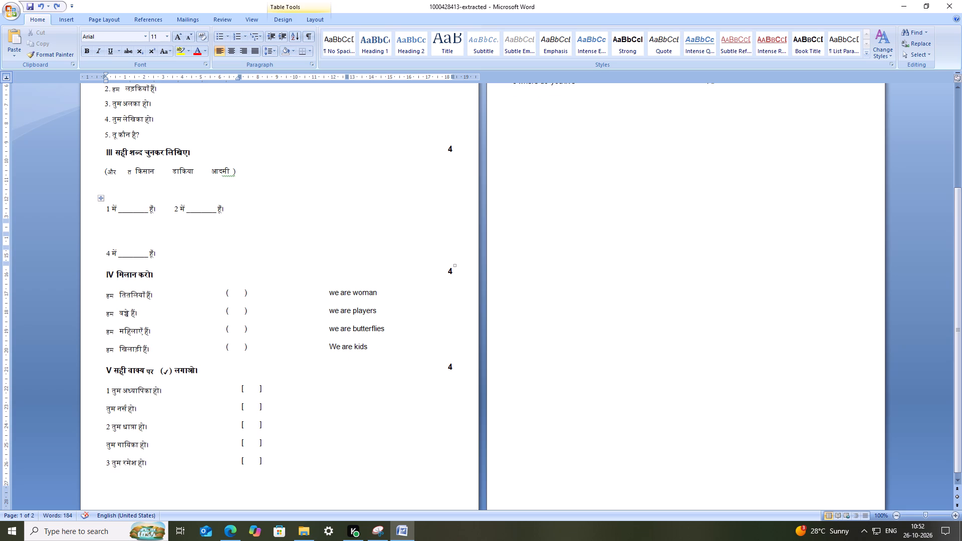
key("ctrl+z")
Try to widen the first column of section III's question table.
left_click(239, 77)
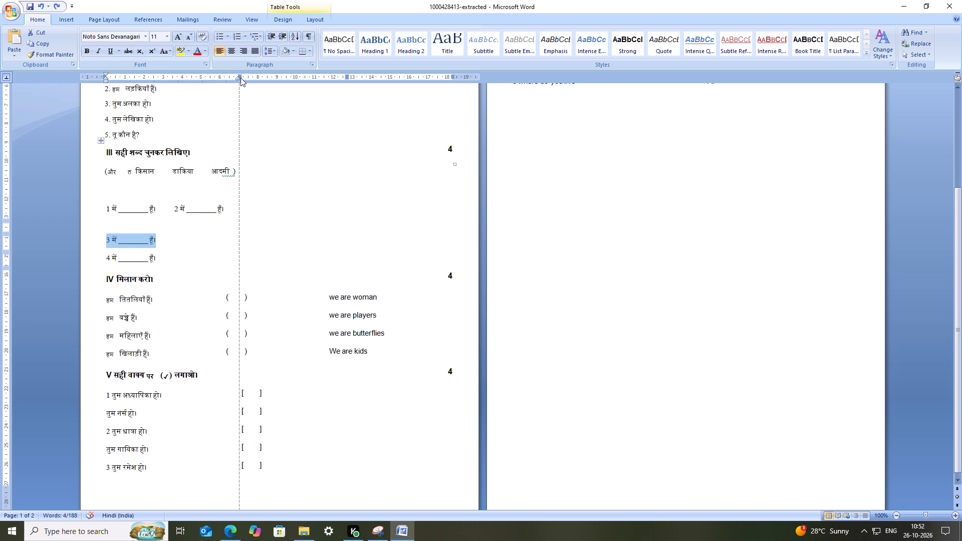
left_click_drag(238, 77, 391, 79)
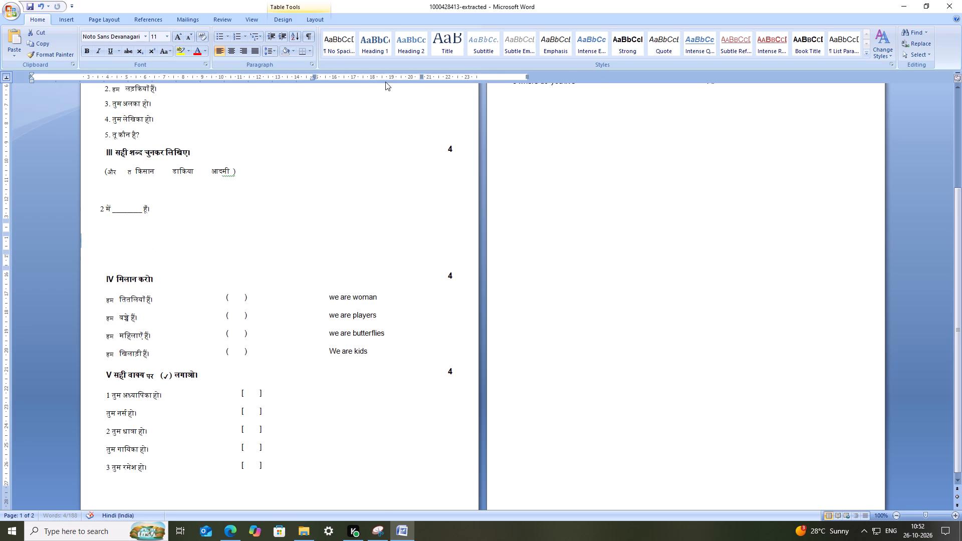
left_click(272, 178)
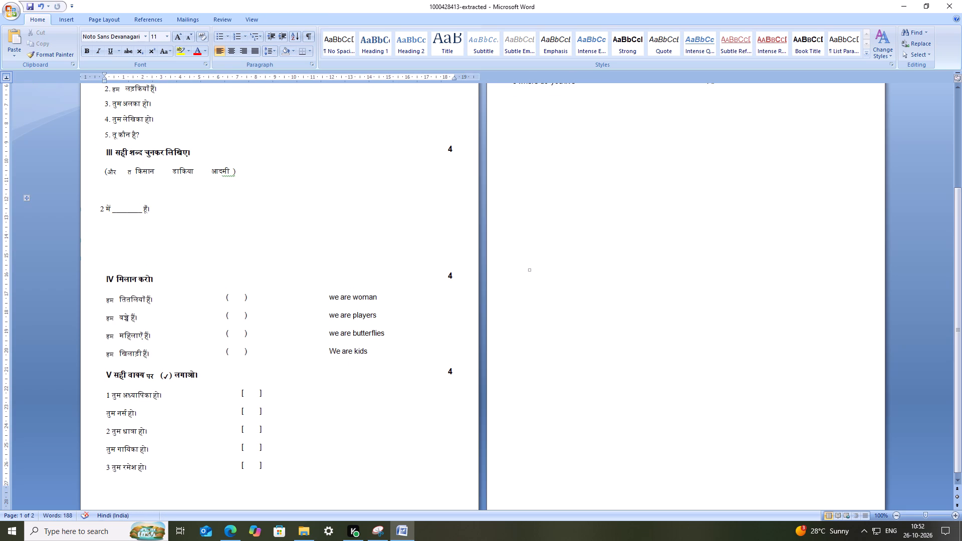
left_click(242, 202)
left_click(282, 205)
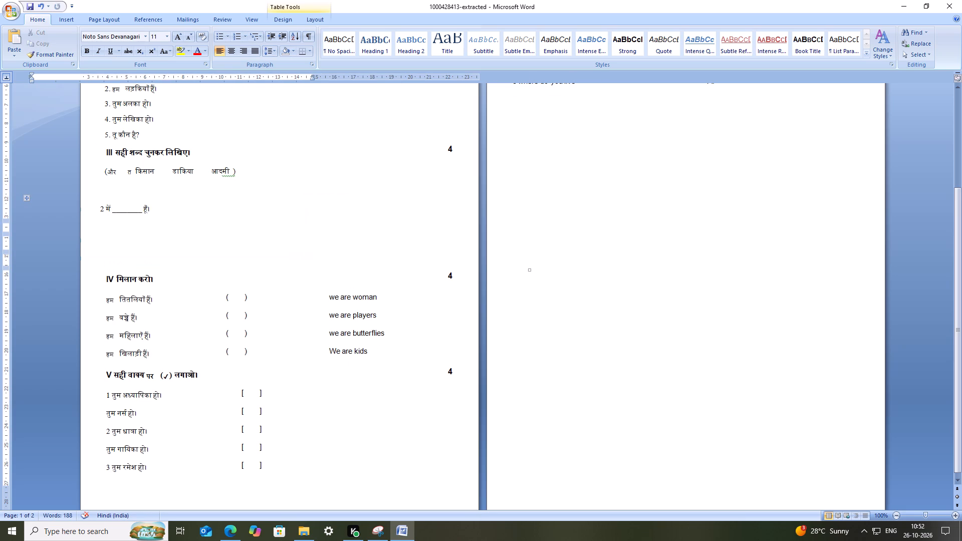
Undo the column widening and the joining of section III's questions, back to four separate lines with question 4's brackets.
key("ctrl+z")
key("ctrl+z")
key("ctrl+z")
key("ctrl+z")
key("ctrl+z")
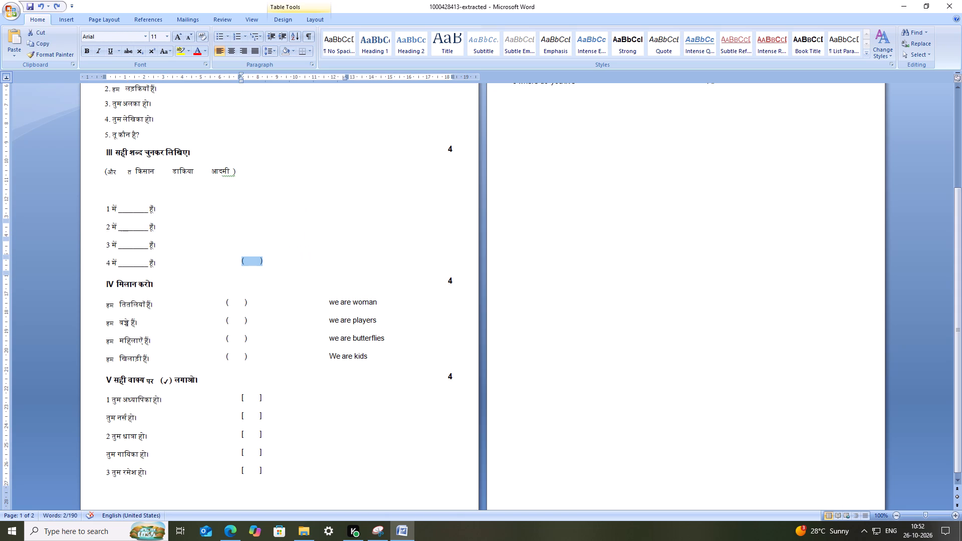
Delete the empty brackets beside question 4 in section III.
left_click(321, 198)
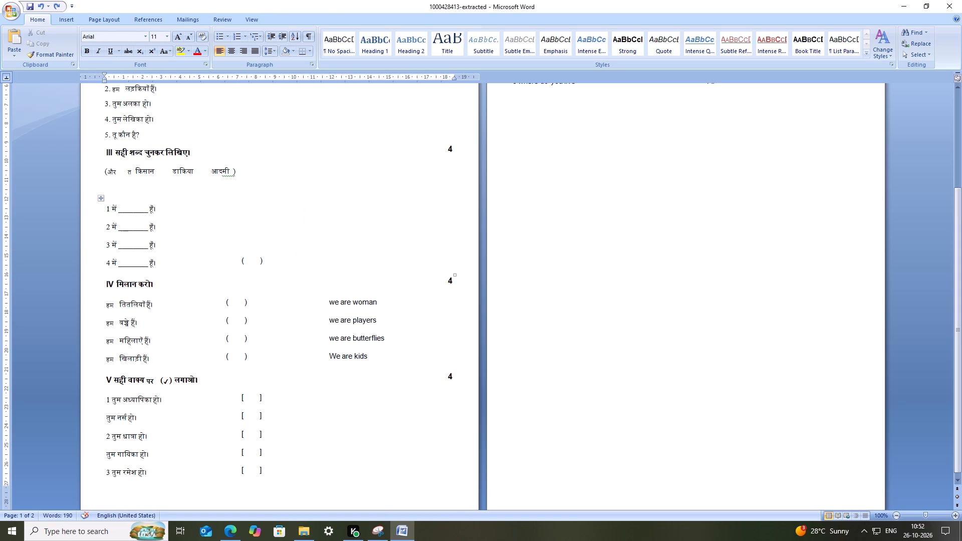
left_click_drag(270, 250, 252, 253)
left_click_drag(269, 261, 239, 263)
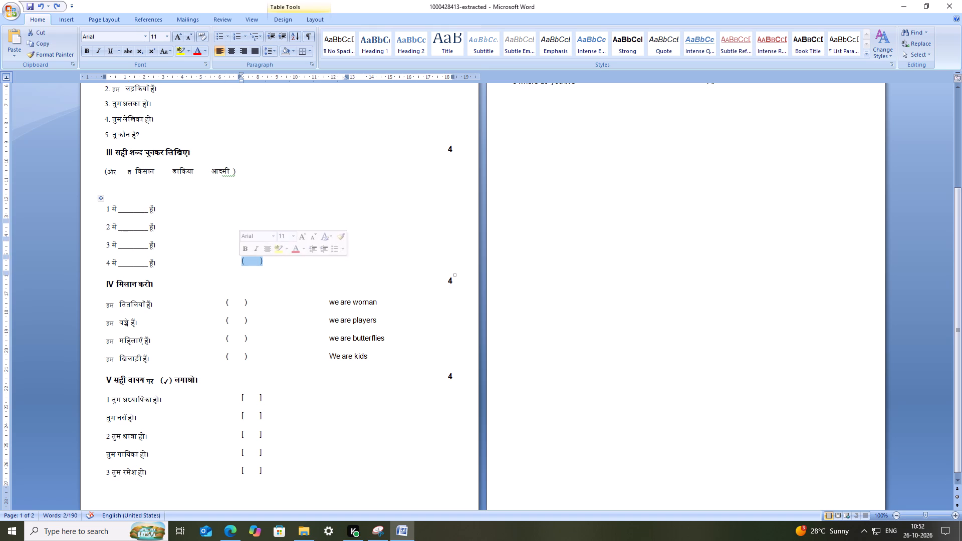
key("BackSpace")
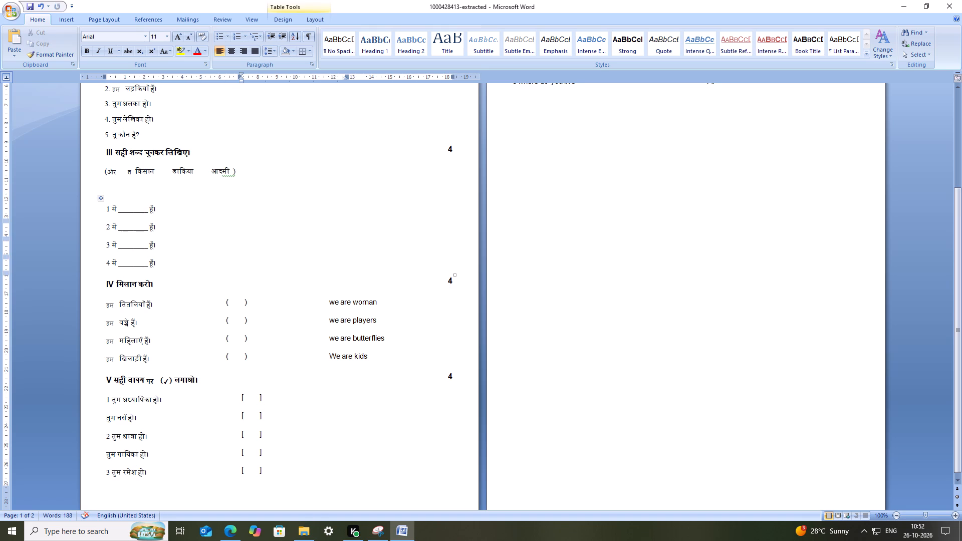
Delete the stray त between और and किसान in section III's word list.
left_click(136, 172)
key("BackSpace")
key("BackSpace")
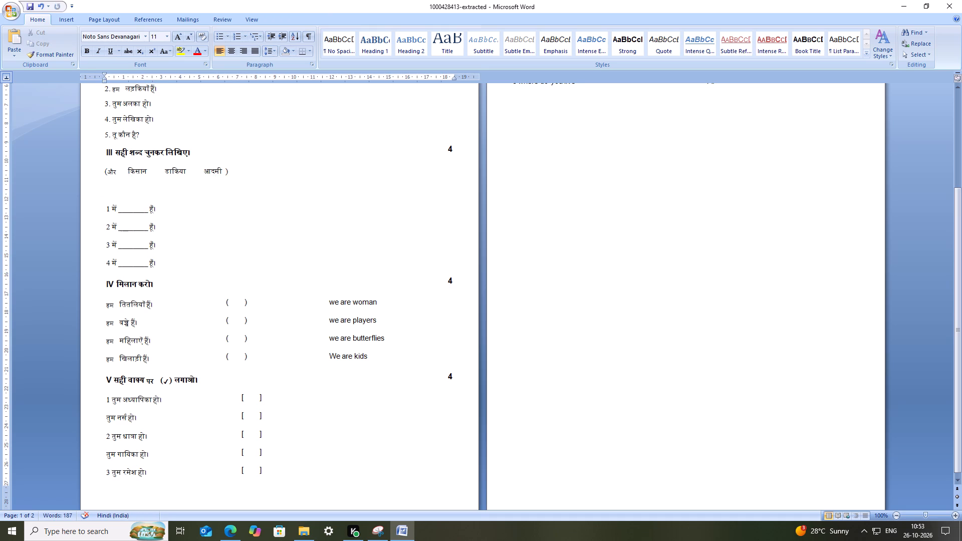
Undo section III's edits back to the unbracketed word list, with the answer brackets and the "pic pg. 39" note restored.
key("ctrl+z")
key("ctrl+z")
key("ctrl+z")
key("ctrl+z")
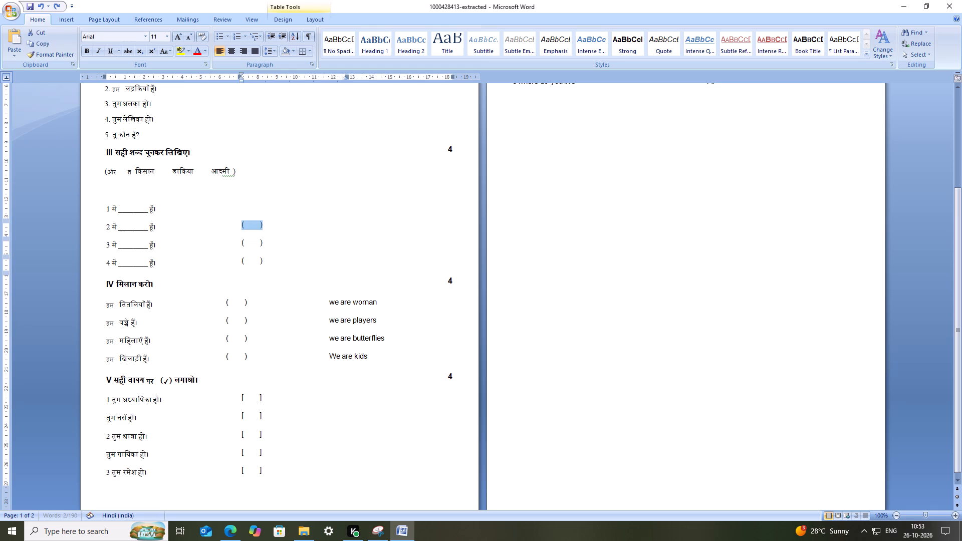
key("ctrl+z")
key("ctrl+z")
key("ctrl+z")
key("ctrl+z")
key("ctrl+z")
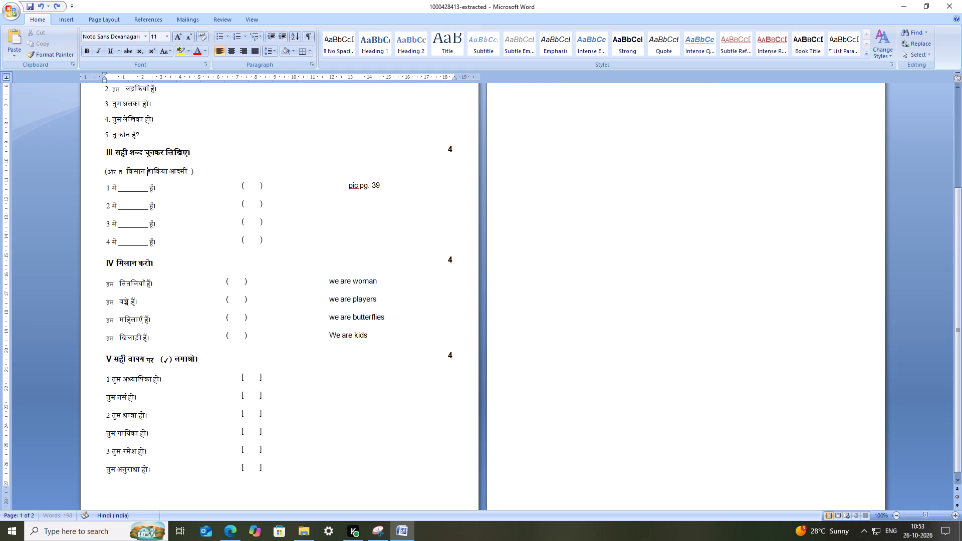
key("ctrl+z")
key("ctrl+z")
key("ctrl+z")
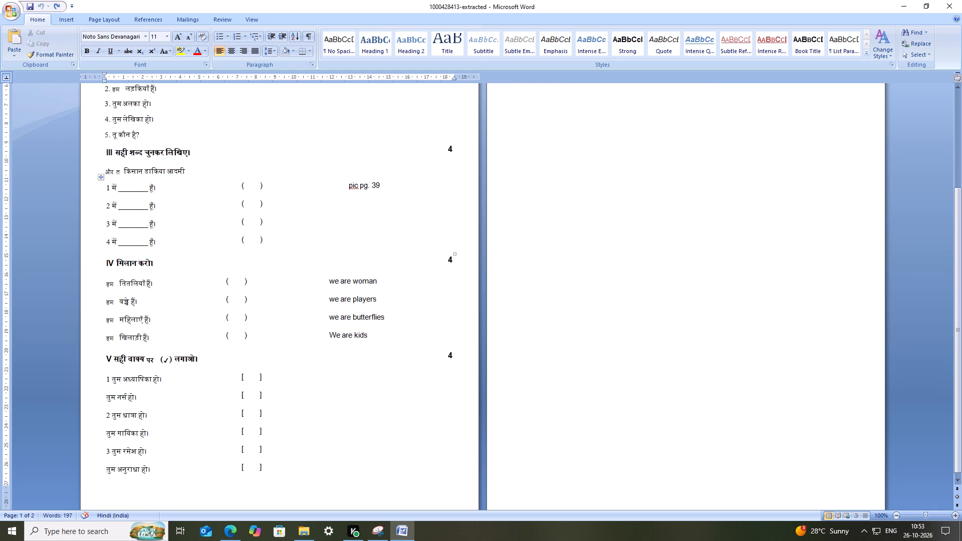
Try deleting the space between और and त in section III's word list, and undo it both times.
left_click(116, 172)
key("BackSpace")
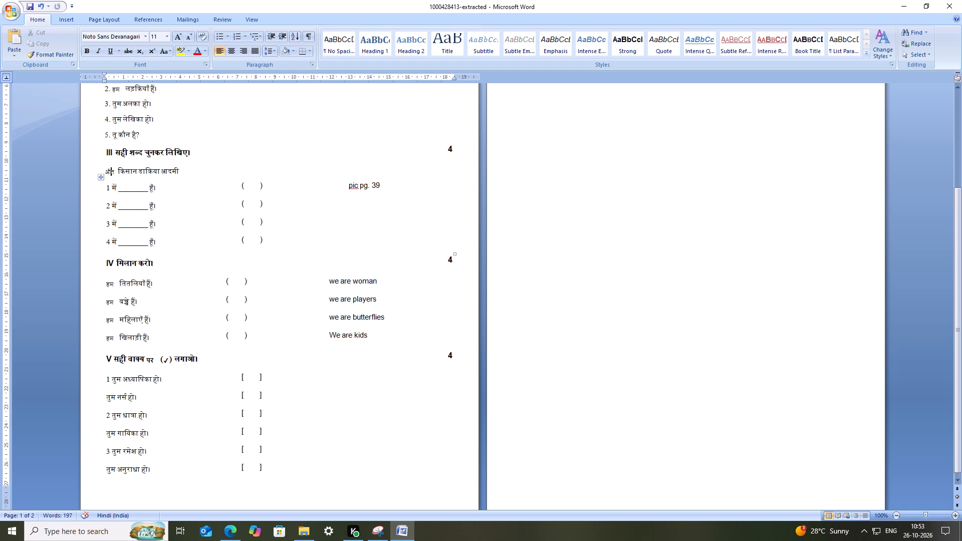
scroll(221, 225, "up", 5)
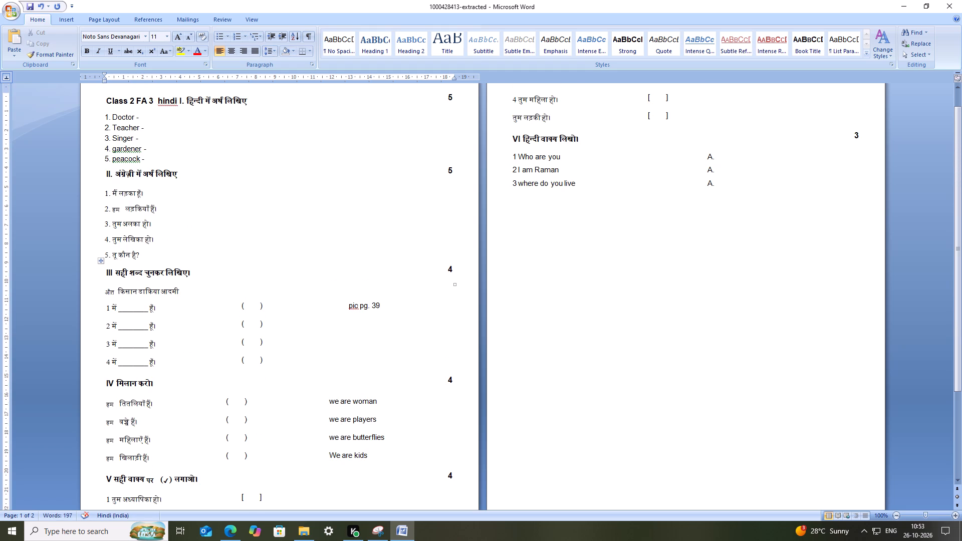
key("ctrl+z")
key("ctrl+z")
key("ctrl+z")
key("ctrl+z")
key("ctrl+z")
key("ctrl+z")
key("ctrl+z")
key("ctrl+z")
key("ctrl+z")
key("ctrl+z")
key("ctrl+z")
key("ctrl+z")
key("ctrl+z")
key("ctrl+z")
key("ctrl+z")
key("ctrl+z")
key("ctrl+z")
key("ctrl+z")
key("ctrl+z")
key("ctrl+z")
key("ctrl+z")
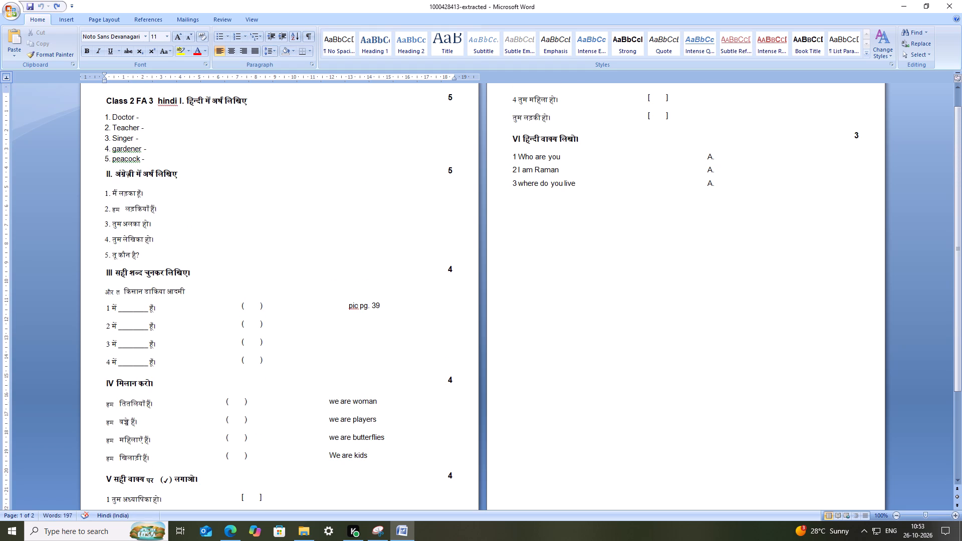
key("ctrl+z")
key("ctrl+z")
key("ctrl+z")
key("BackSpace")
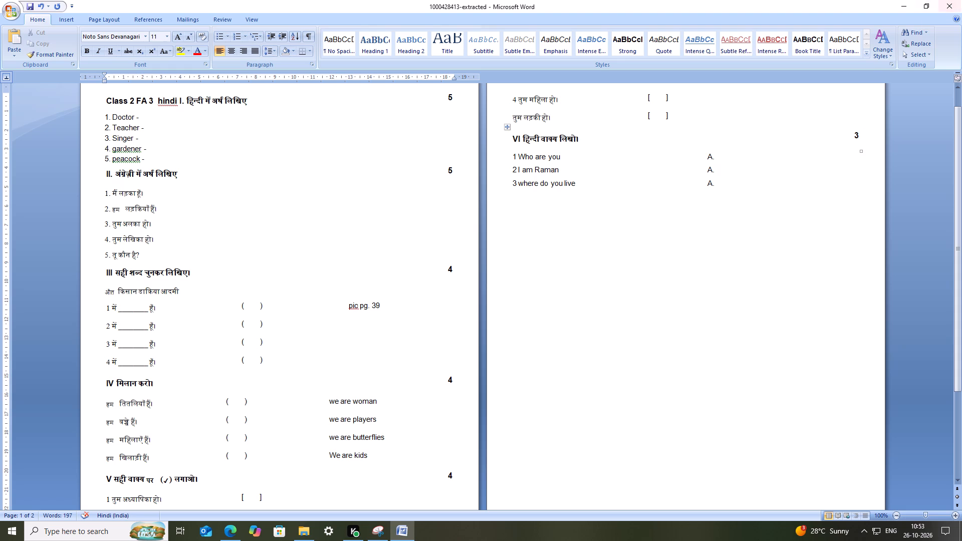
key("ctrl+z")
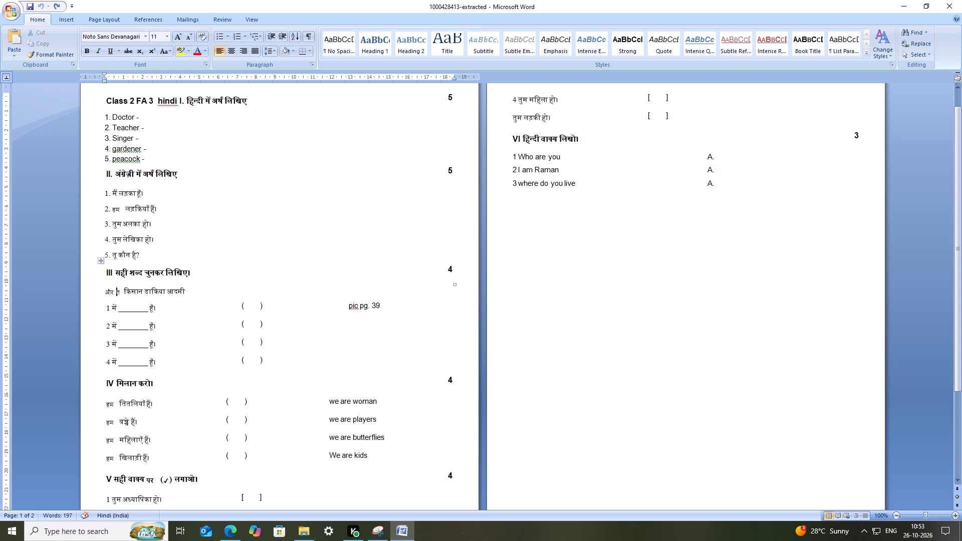
Examine section III's word list and the layout of the paper from section I onward.
scroll(120, 286, "down", 4)
left_click(113, 192)
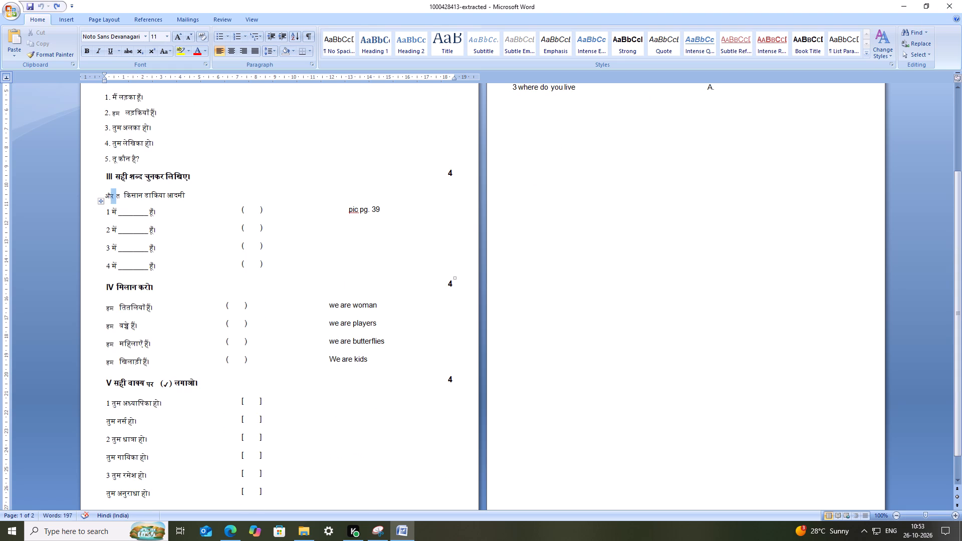
triple_click(114, 193)
left_click(115, 197)
left_click(223, 197)
scroll(228, 205, "up", 7)
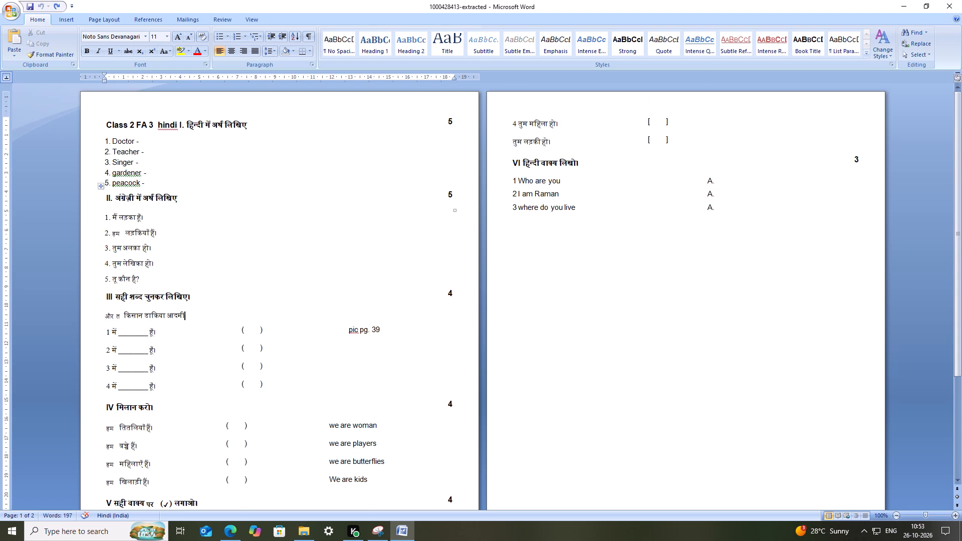
scroll(321, 262, "down", 5)
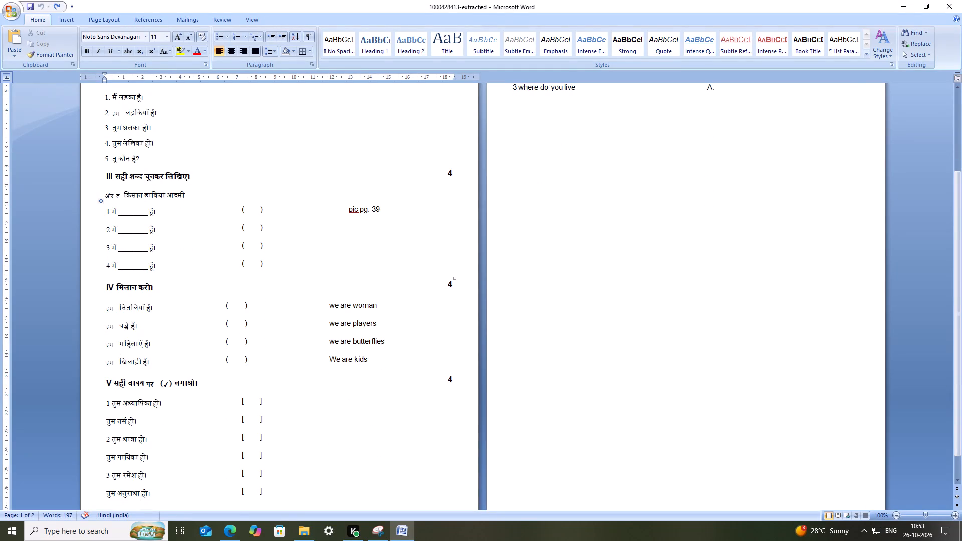
Delete the cells with the brackets and "pic pg. 39" beside section III's question 1, shifting cells left.
left_click_drag(375, 207, 398, 206)
left_click_drag(397, 206, 350, 207)
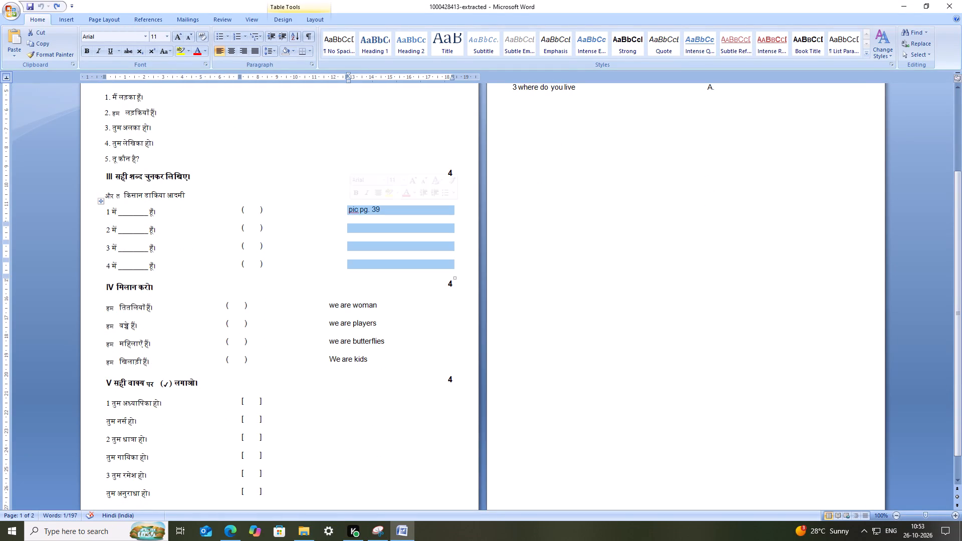
left_click_drag(240, 210, 375, 207)
key("BackSpace")
key("BackSpace")
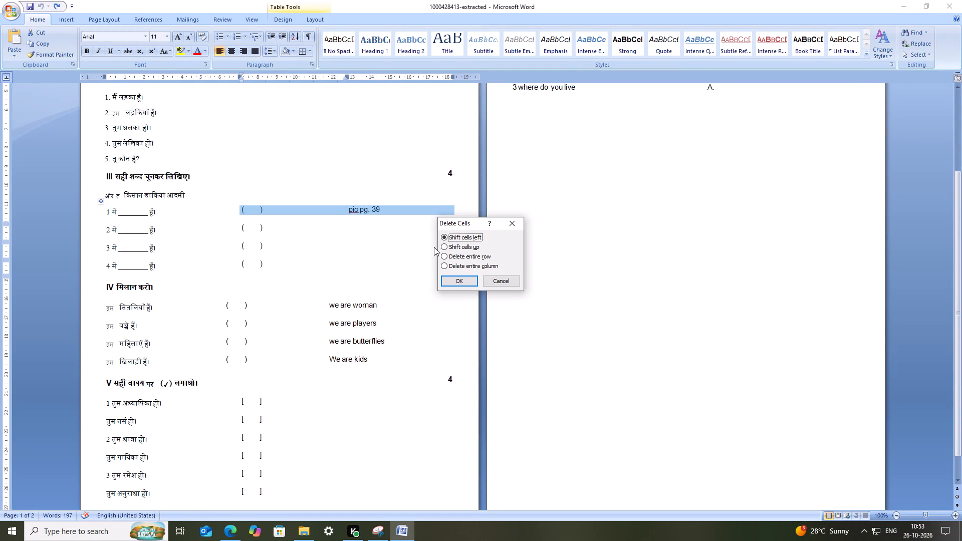
left_click(453, 278)
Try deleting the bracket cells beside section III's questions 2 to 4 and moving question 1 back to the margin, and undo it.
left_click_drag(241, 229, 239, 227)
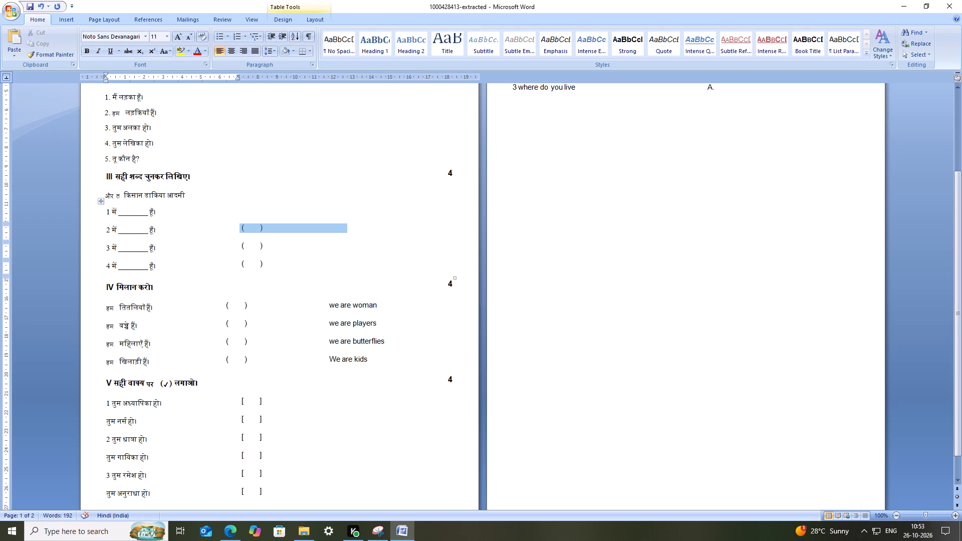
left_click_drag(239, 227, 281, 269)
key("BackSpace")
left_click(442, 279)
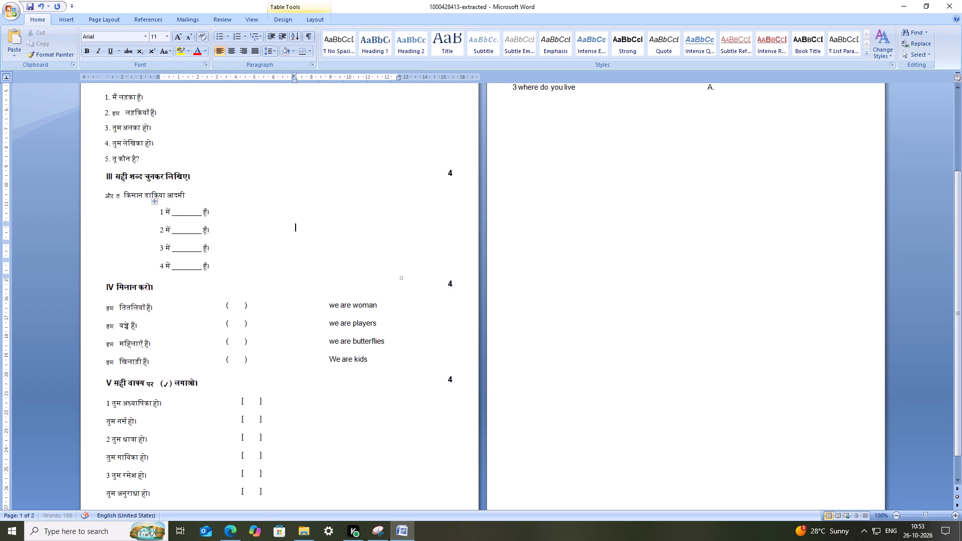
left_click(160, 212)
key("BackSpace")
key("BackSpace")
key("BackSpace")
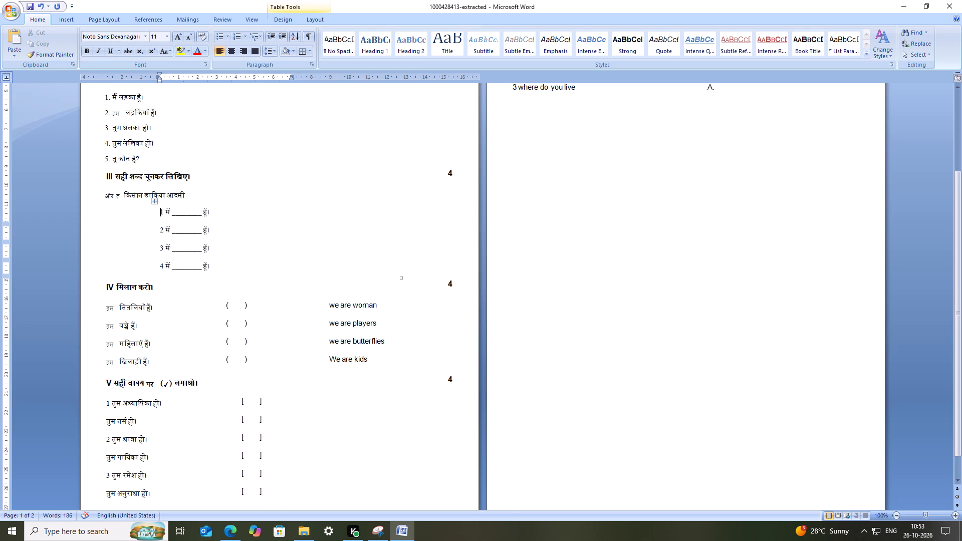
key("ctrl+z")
Replace the empty brackets beside section III's questions 2 and 3 with "=".
left_click(288, 230)
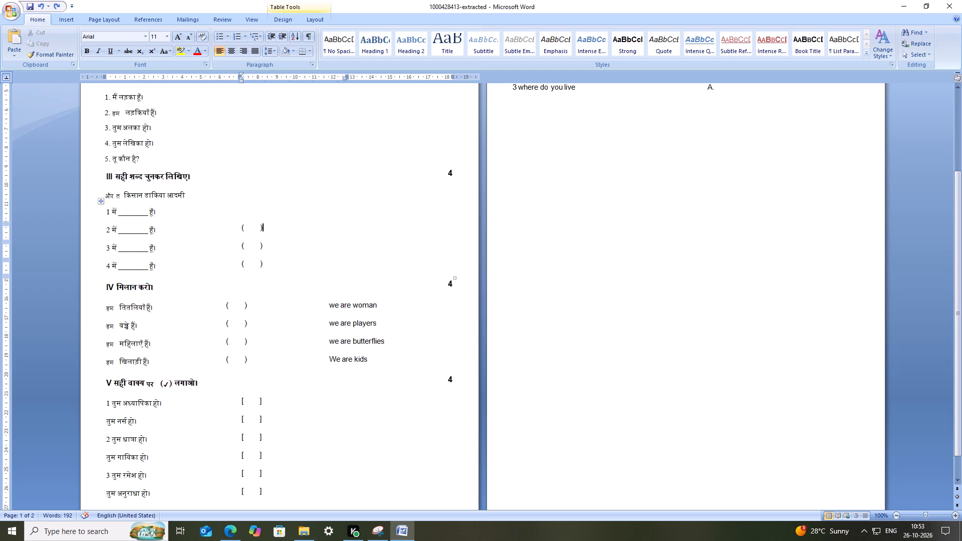
left_click_drag(267, 229, 239, 224)
key("equal")
left_click_drag(270, 248, 248, 248)
key("equal")
Delete the empty brackets beside section III's question 4.
left_click_drag(276, 267, 239, 267)
key("BackSpace")
Delete the "=" signs beside section III's questions 3 and 2.
left_click_drag(254, 250, 239, 245)
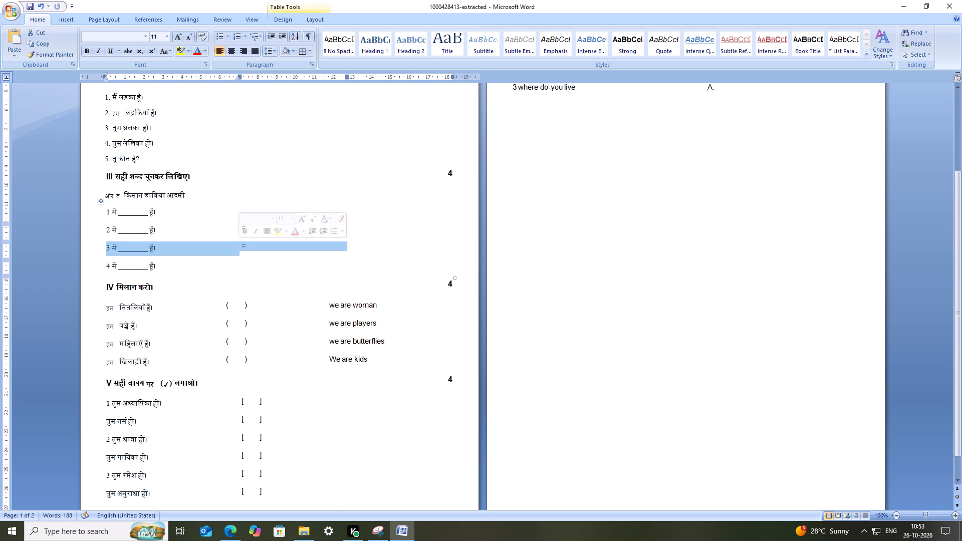
key("BackSpace")
left_click(493, 278)
left_click(311, 254)
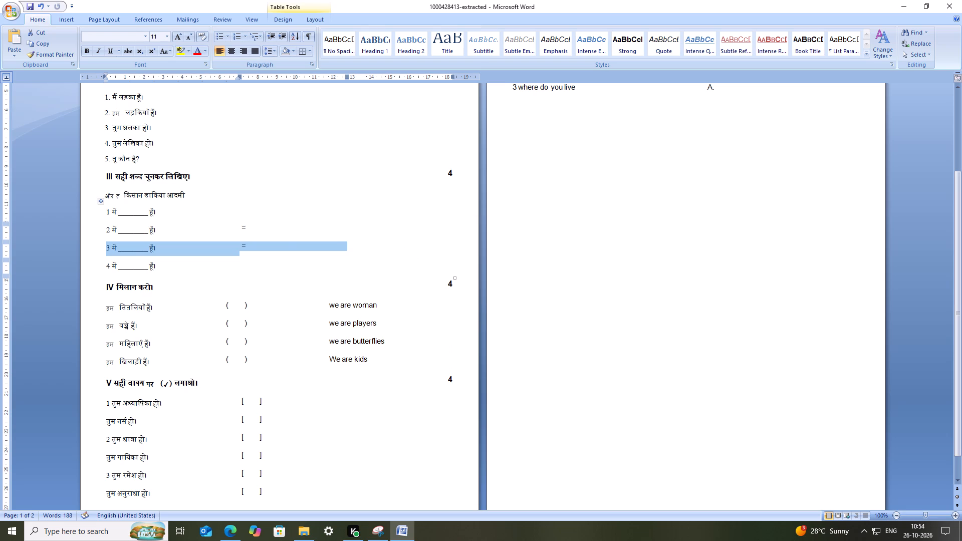
left_click_drag(252, 246, 244, 246)
key("BackSpace")
left_click_drag(247, 229, 242, 227)
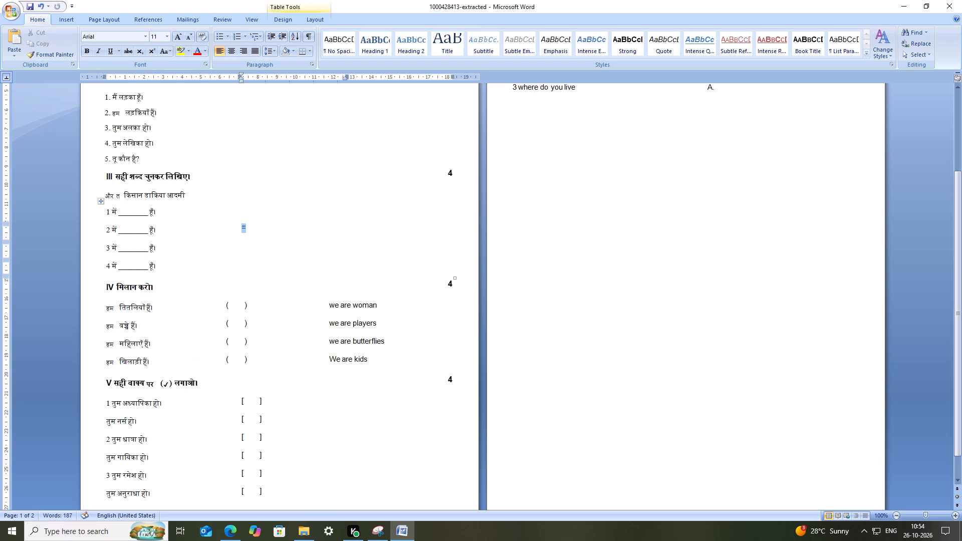
left_click_drag(242, 227, 239, 227)
key("BackSpace")
left_click(254, 232)
Save the exam paper.
key("ctrl+s")
key("ctrl+s")
key("ctrl+s")
key("ctrl+s")
Insert six blank lines between section III's word-choice line and question 1.
left_click(223, 209)
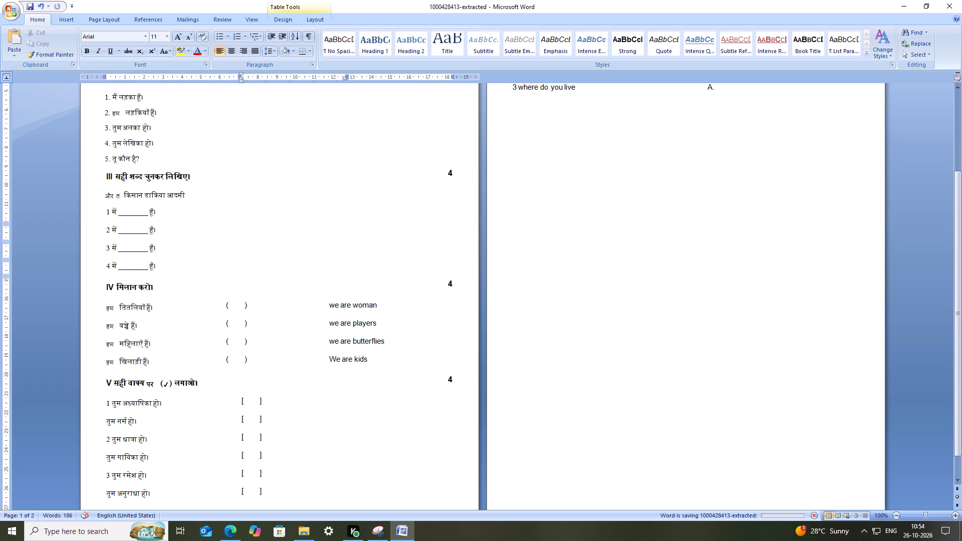
left_click(184, 215)
left_click(190, 214)
left_click(201, 201)
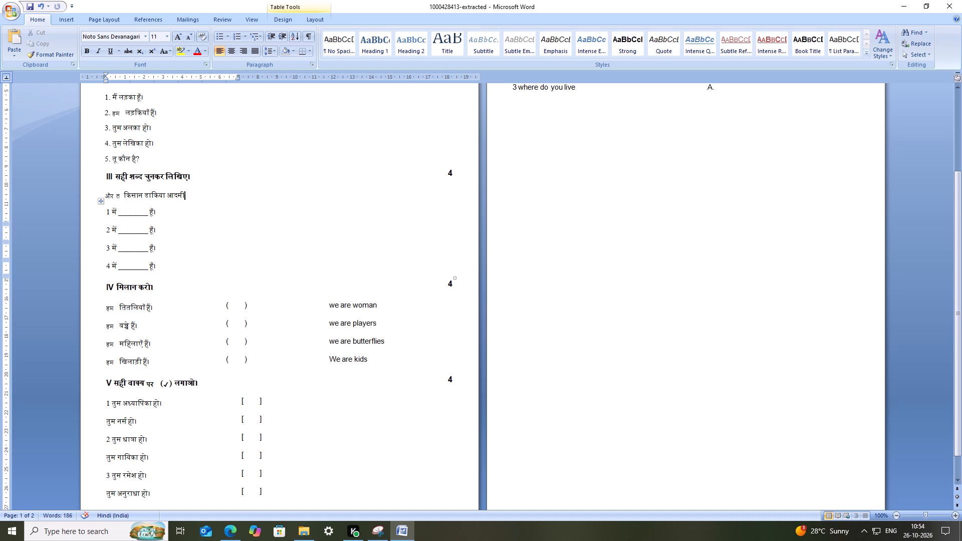
key("Return")
key("Return")
key("Return")
key("Return")
key("Return")
key("Return")
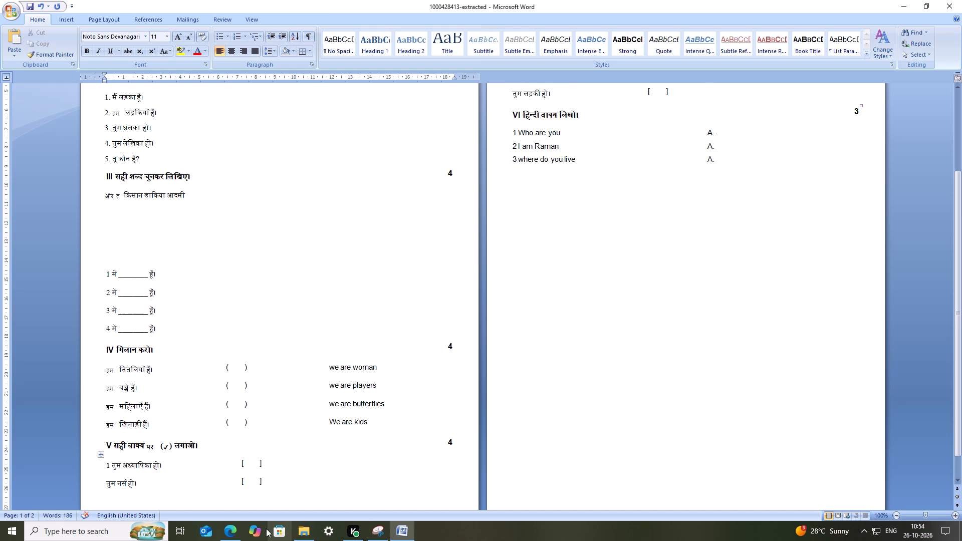
Switch to Edge and replace "fruit" with "men|" in the outline image search, then run it.
left_click(230, 529)
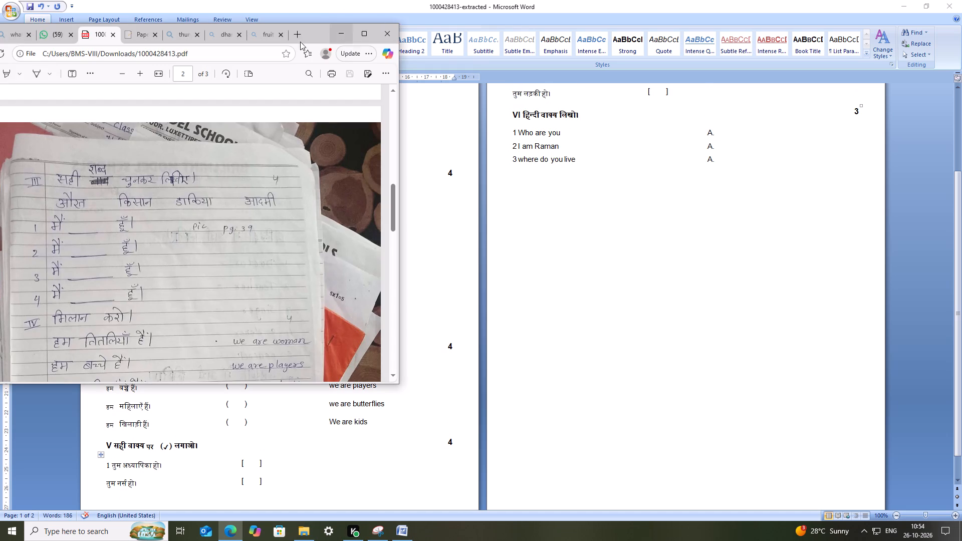
left_click(264, 37)
left_click(356, 40)
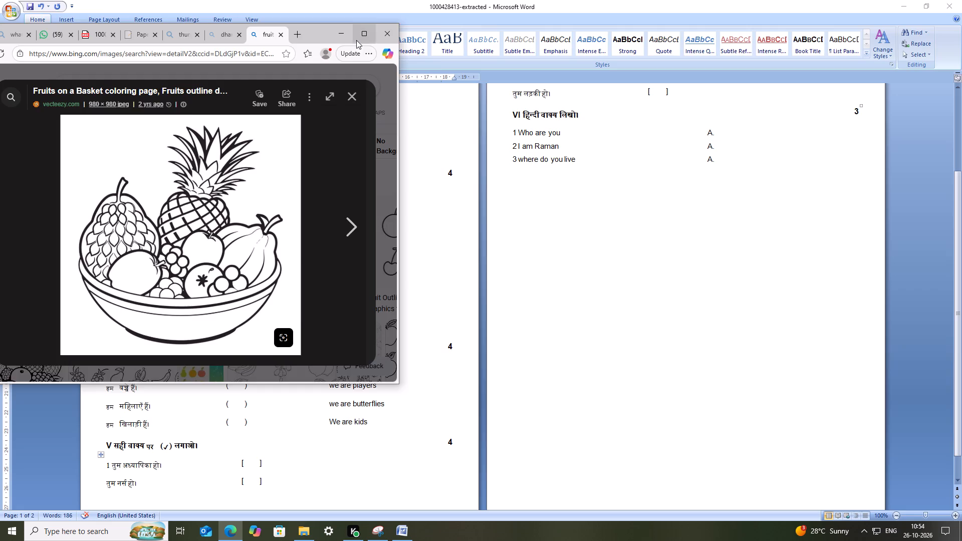
left_click(892, 76)
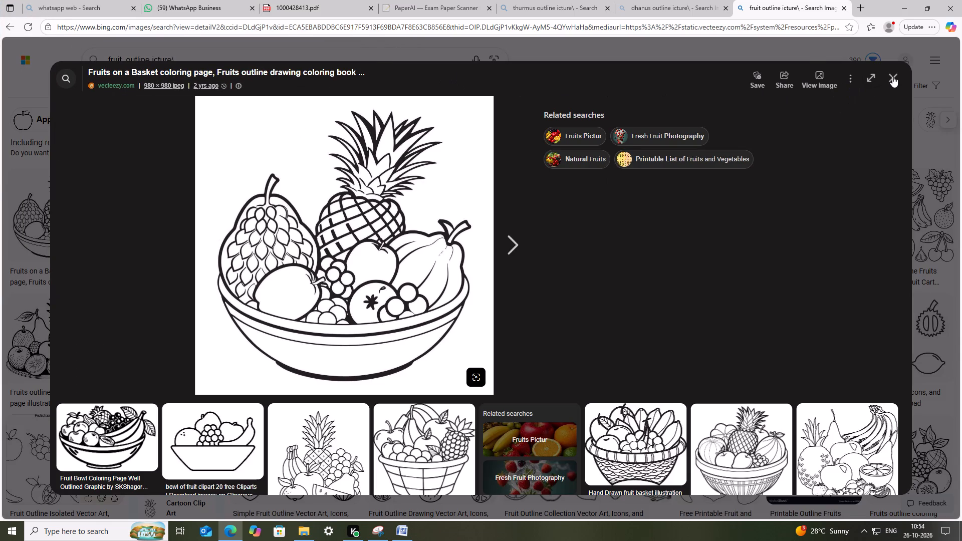
left_click_drag(123, 57, 48, 72)
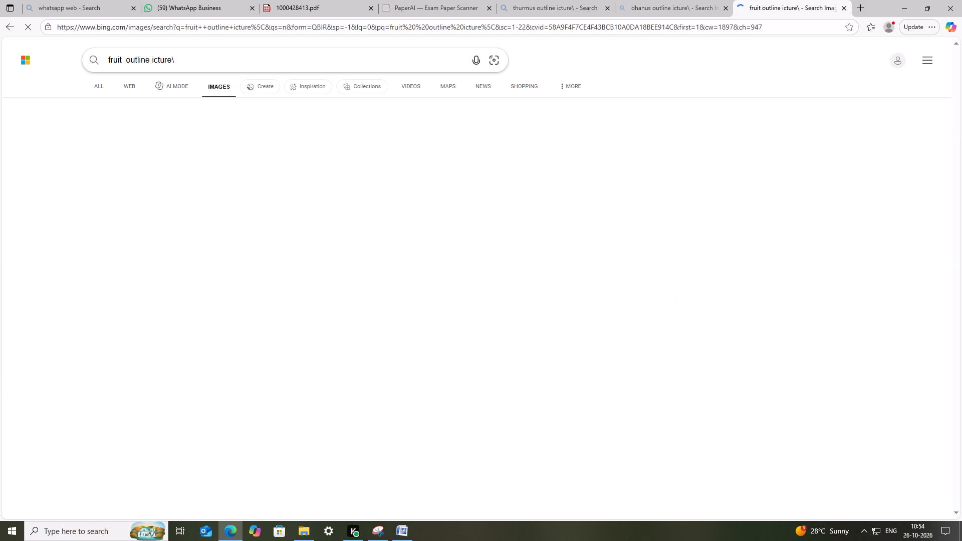
left_click_drag(121, 61, 101, 61)
left_click(123, 60)
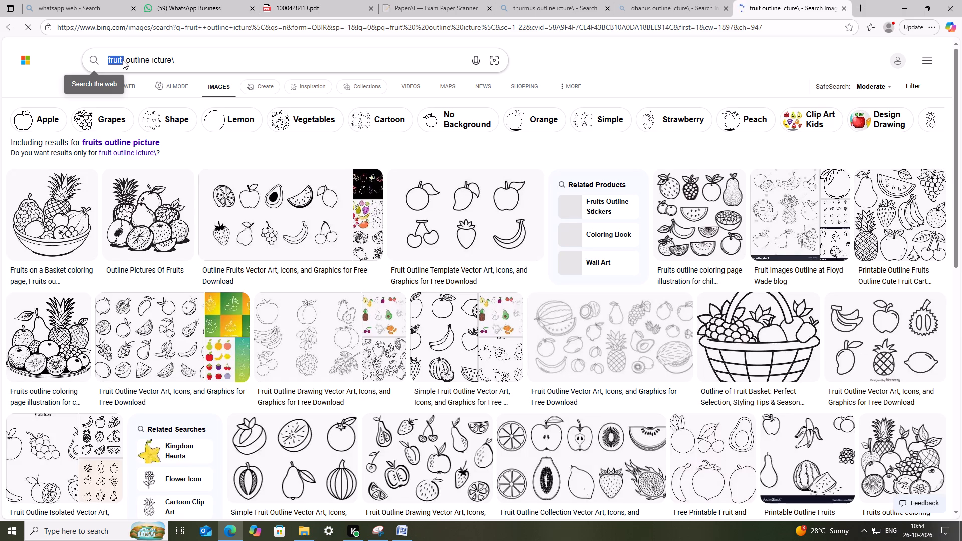
type("men|")
key("shift+Return")
key("shift+bar")
key("BackSpace")
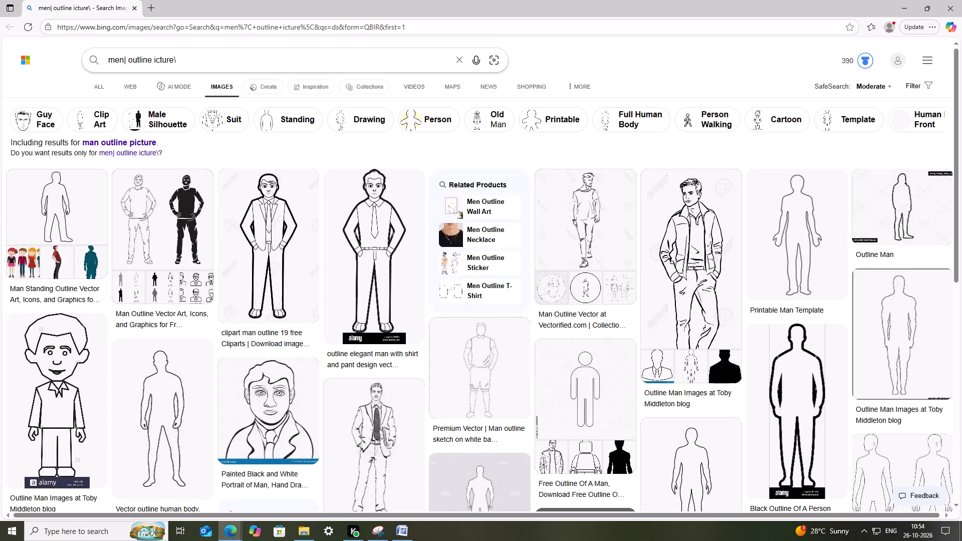
Remove the stray "|" from the image query, add "clipart" at its end and search again.
left_click(126, 61)
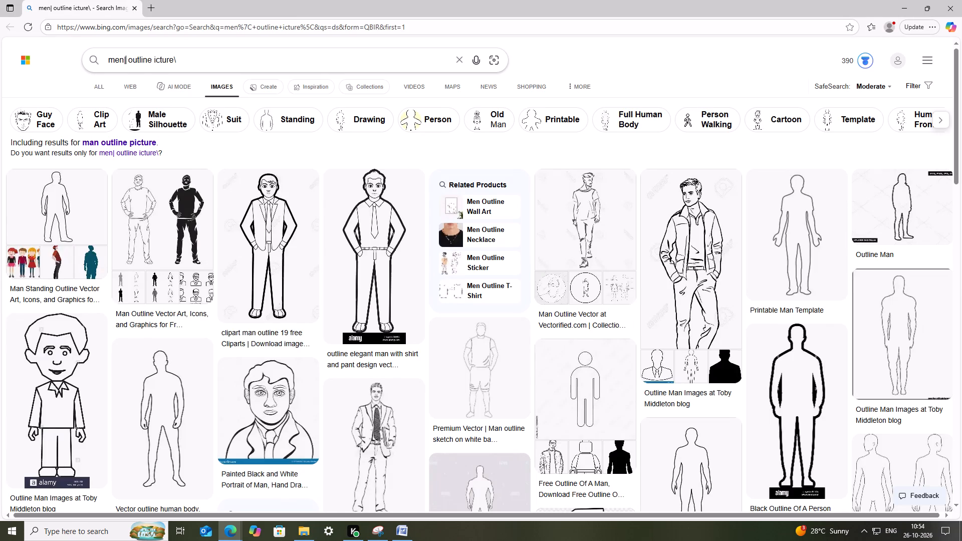
key("BackSpace")
scroll(319, 356, "down", 6)
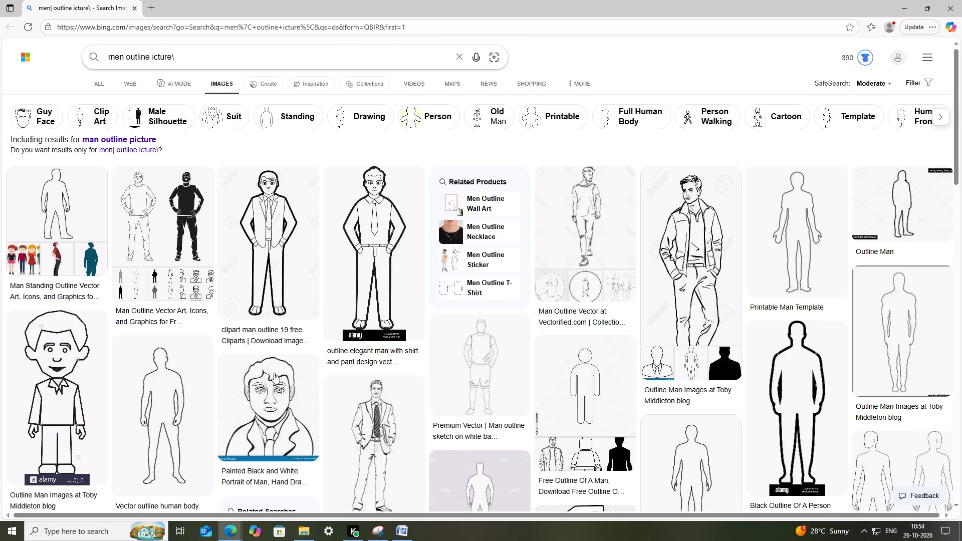
scroll(274, 373, "down", 1)
scroll(309, 360, "up", 7)
scroll(211, 170, "up", 5)
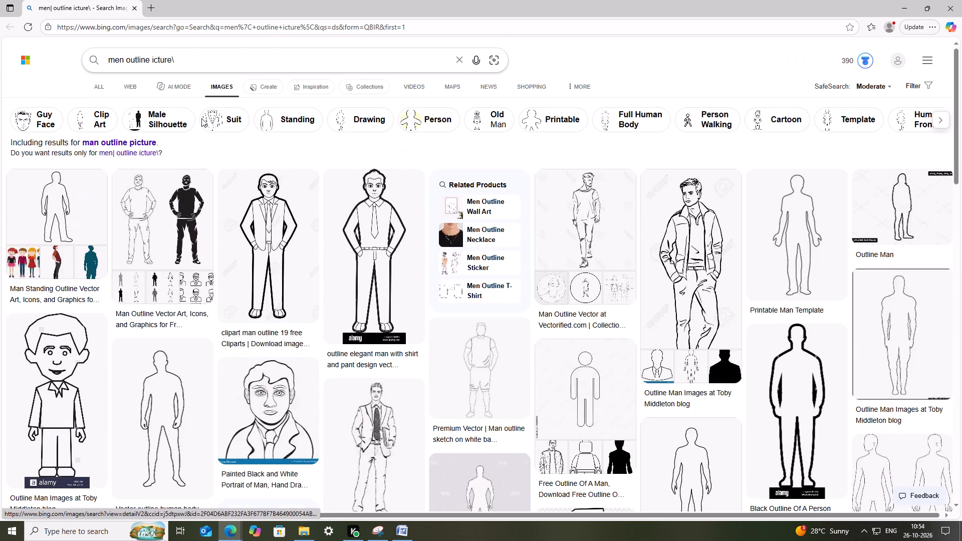
left_click(212, 63)
key("space")
type("clipart")
key("Return")
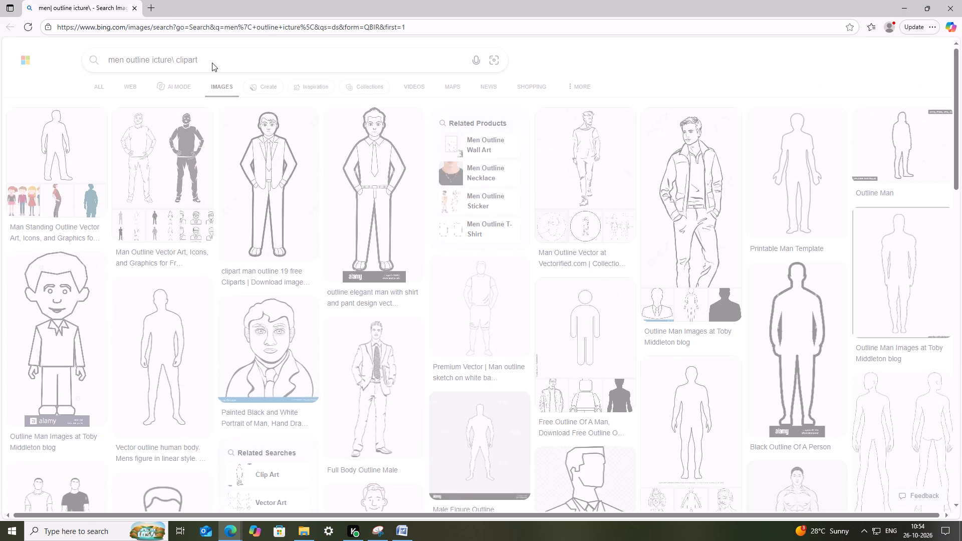
Browse the clipart results and refine the image search by adding "cartoon" to the query.
scroll(256, 296, "down", 2)
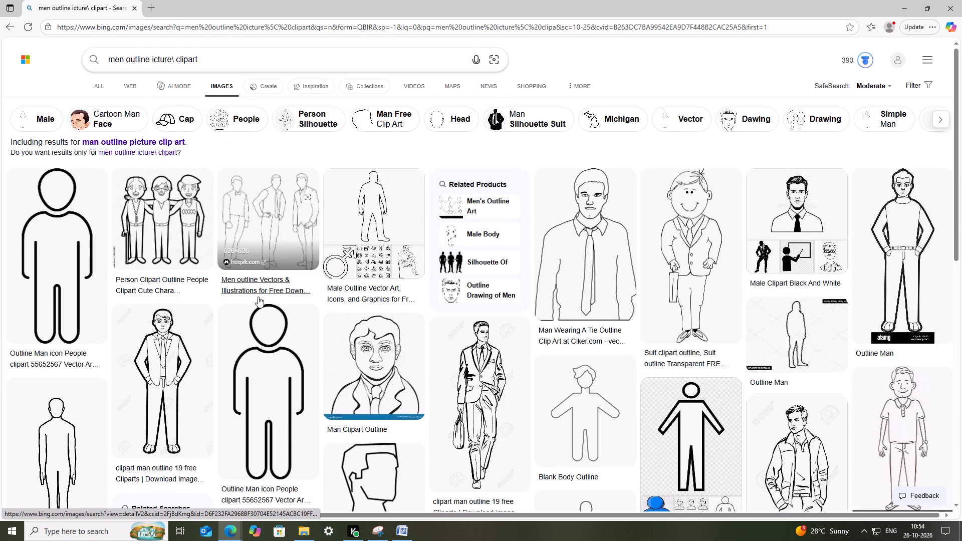
scroll(258, 297, "down", 11)
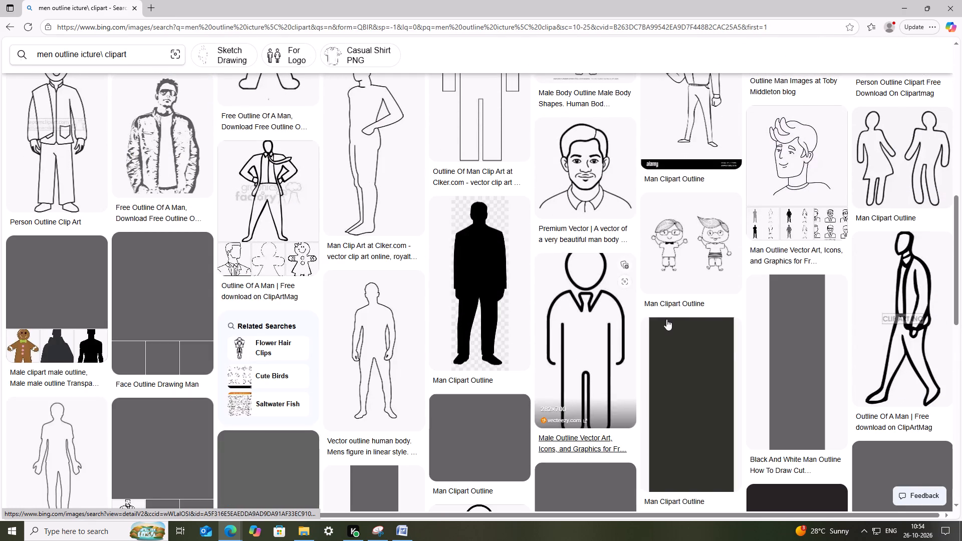
scroll(686, 286, "up", 11)
scroll(788, 253, "up", 1)
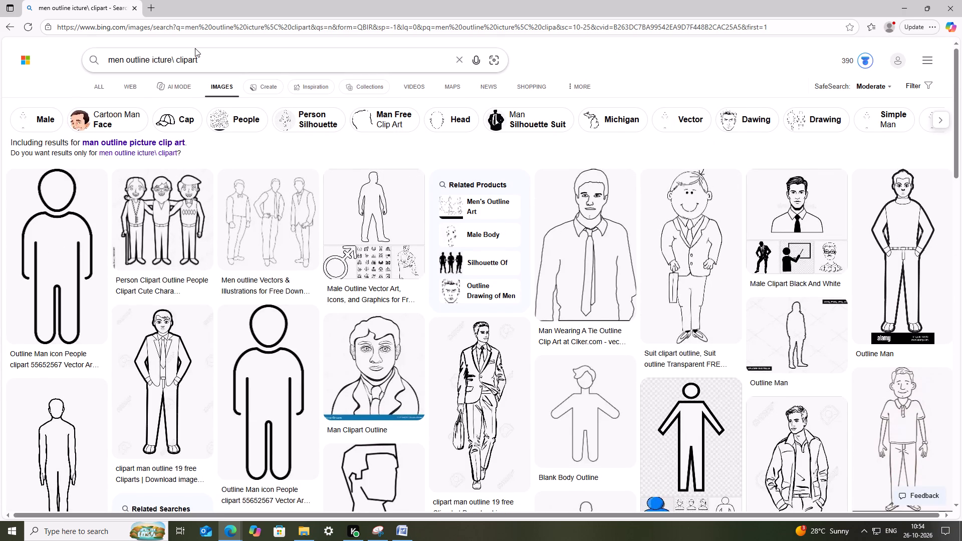
left_click(218, 61)
key("space")
type("cartoon")
key("Return")
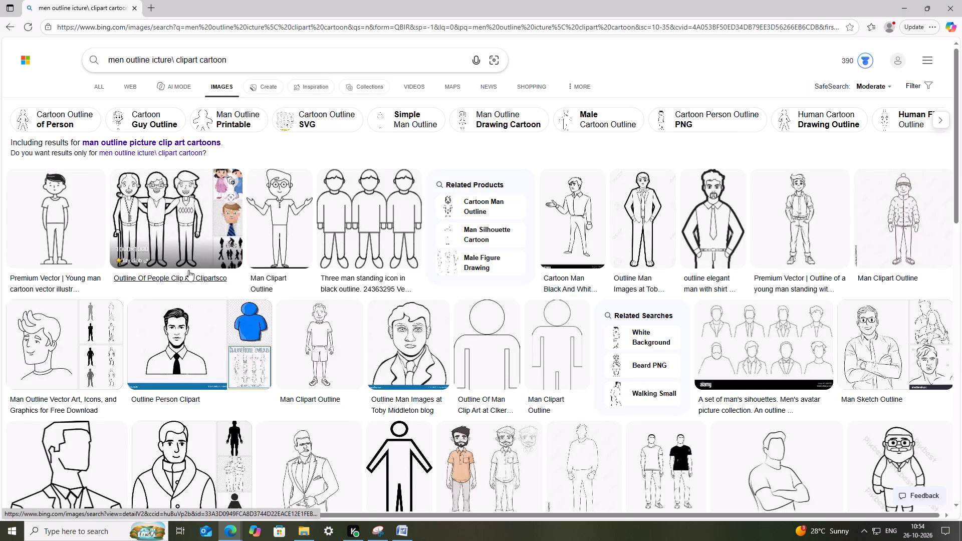
View the moustached man in "Person Outline Clipart" and open the related bearded man image "Simple Cartooni Man Images".
scroll(519, 242, "down", 6)
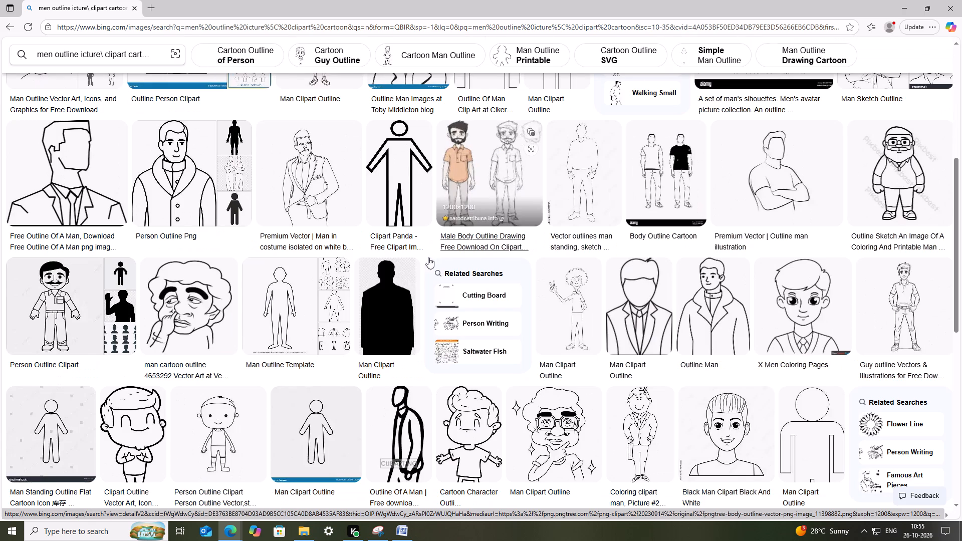
left_click(70, 291)
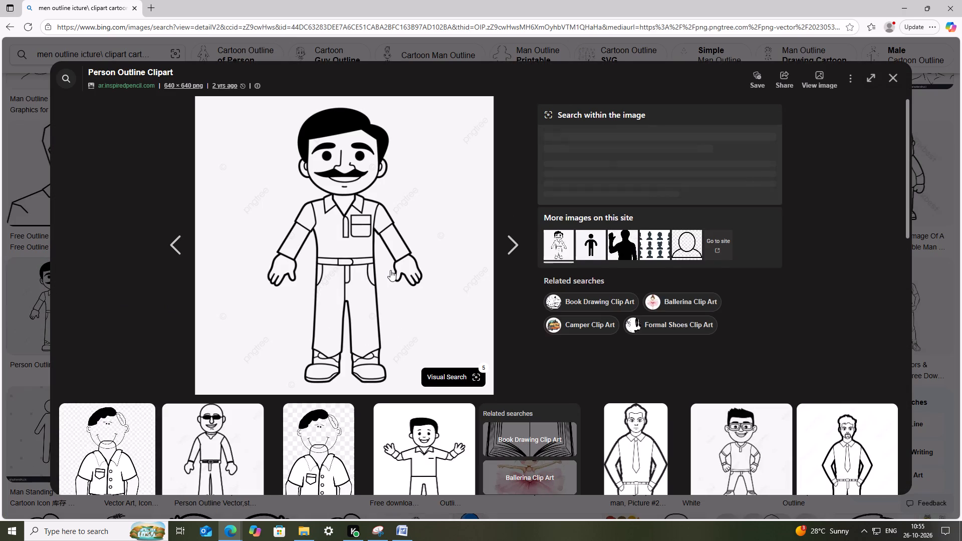
scroll(390, 270, "down", 1)
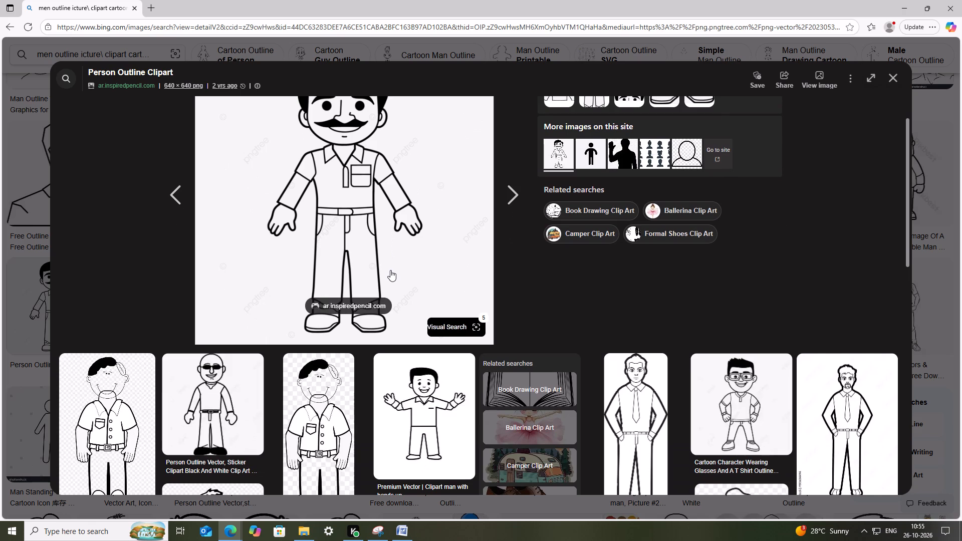
scroll(391, 270, "down", 7)
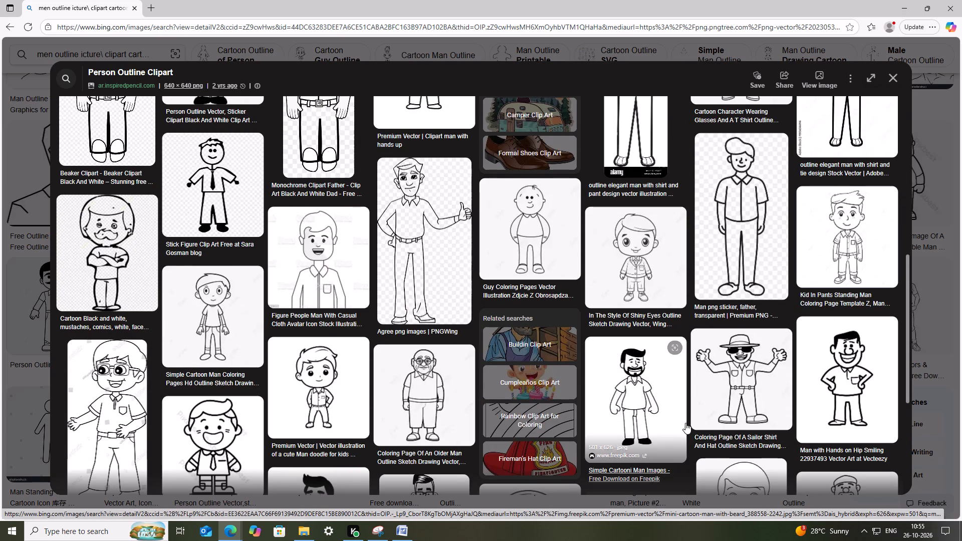
left_click(644, 398)
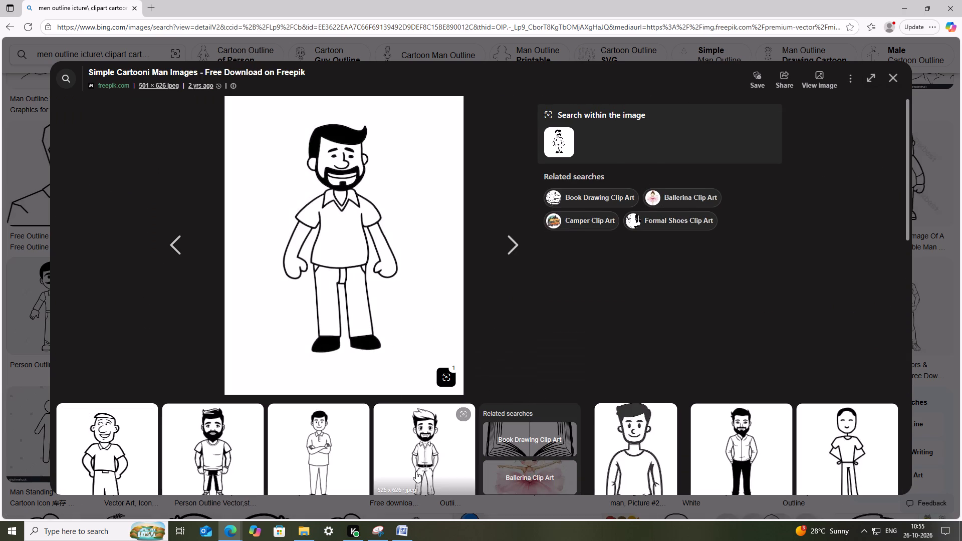
Capture the bearded cartoon man's head and shoulders with Snipping Tool and copy the snip.
left_click(408, 533)
left_click(408, 540)
left_click(380, 531)
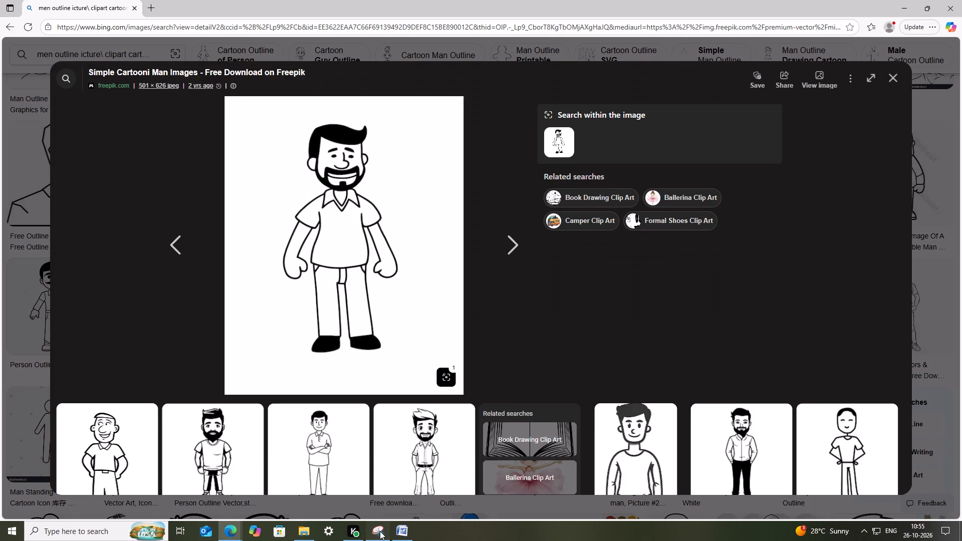
left_click(212, 41)
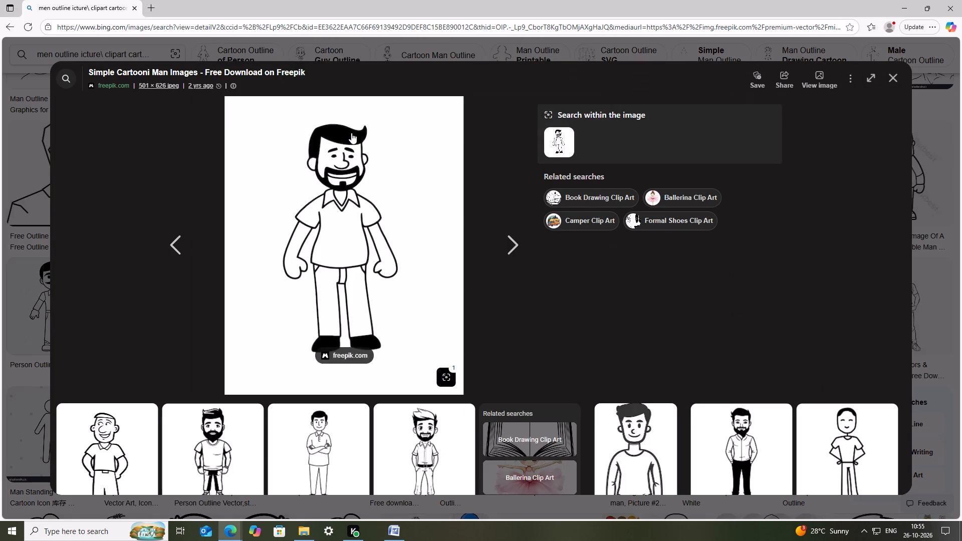
left_click_drag(293, 118, 399, 233)
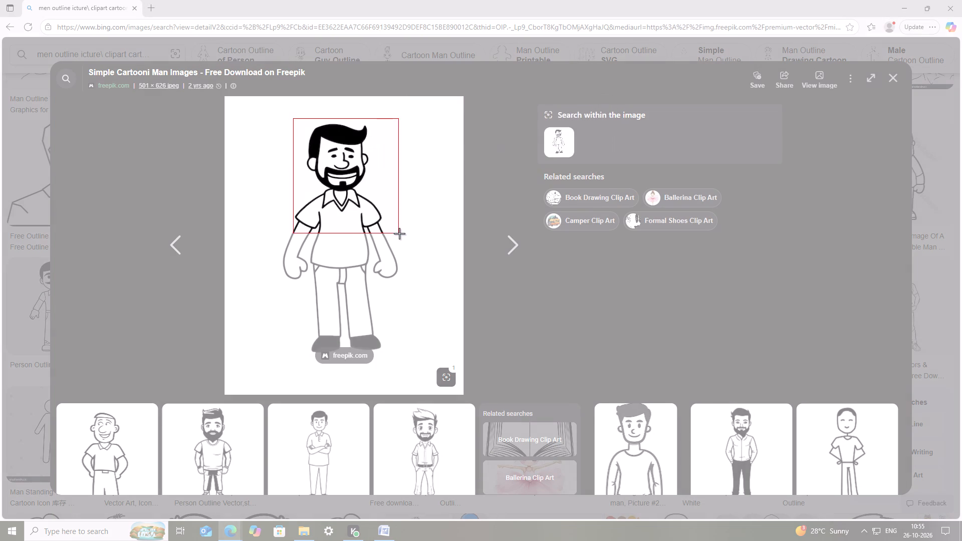
left_click_drag(399, 233, 391, 231)
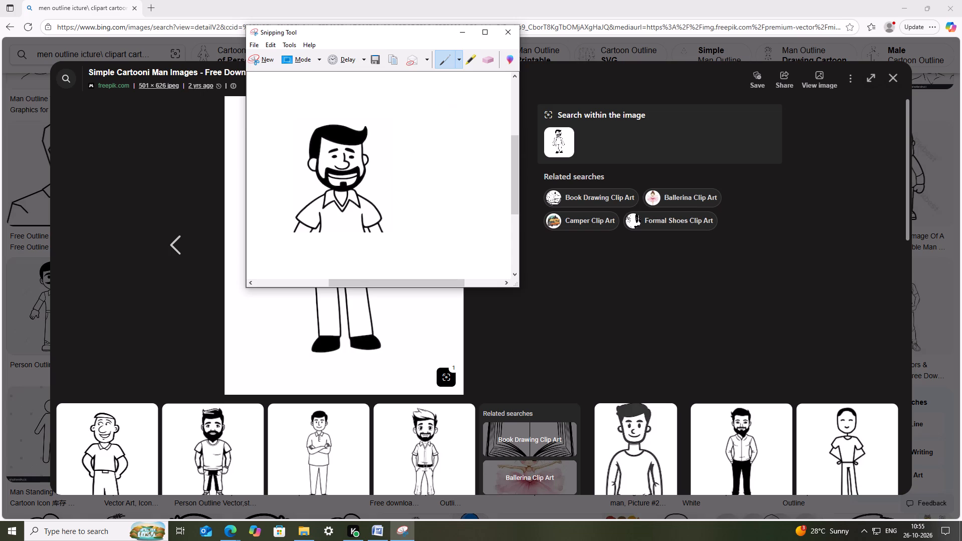
left_click(397, 60)
left_click(468, 38)
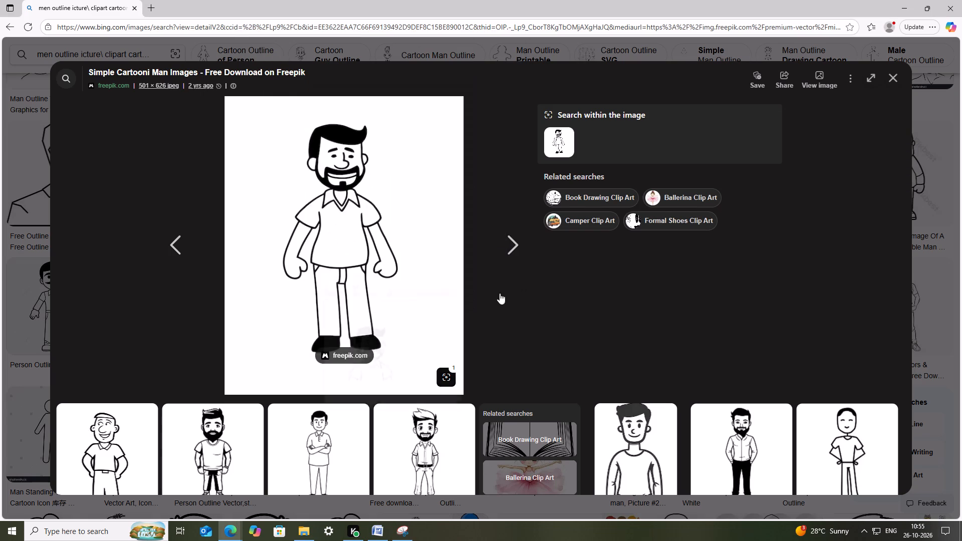
Switch to Word and paste the man's picture in the blank space below section III's word-choice line.
left_click(383, 528)
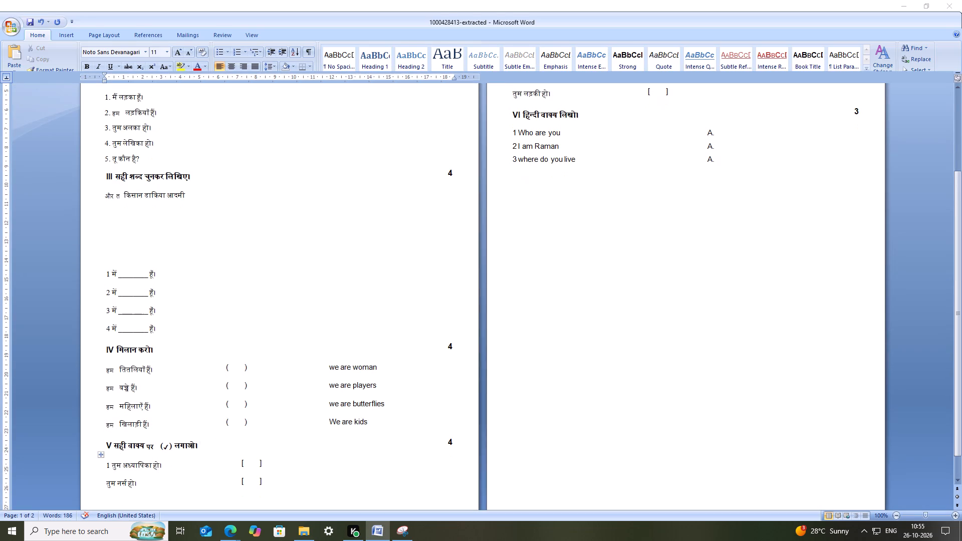
left_click(155, 229)
left_click(144, 215)
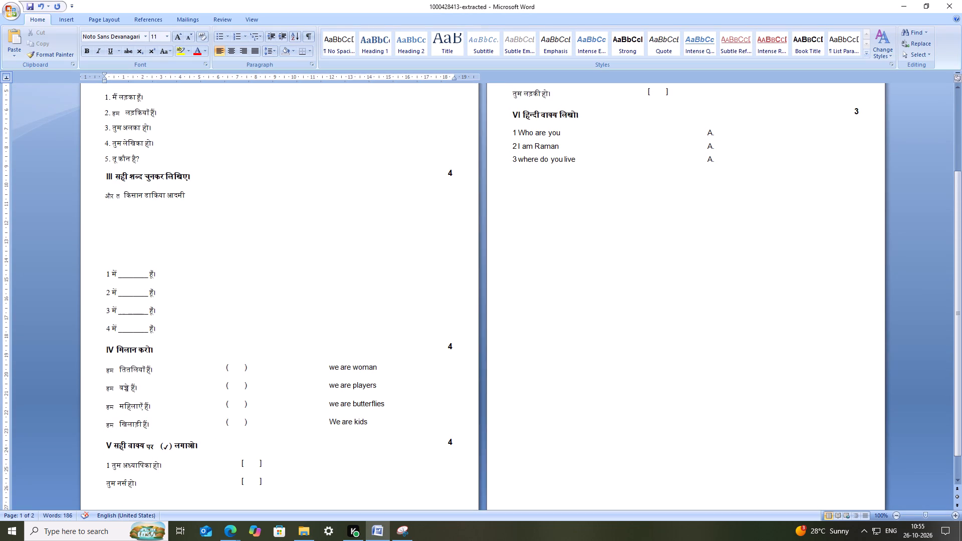
key("ctrl+v")
Set the bearded man's picture to In Front of Text wrapping and move it clear of section III's fill-in lines.
left_click(155, 251)
right_click(155, 252)
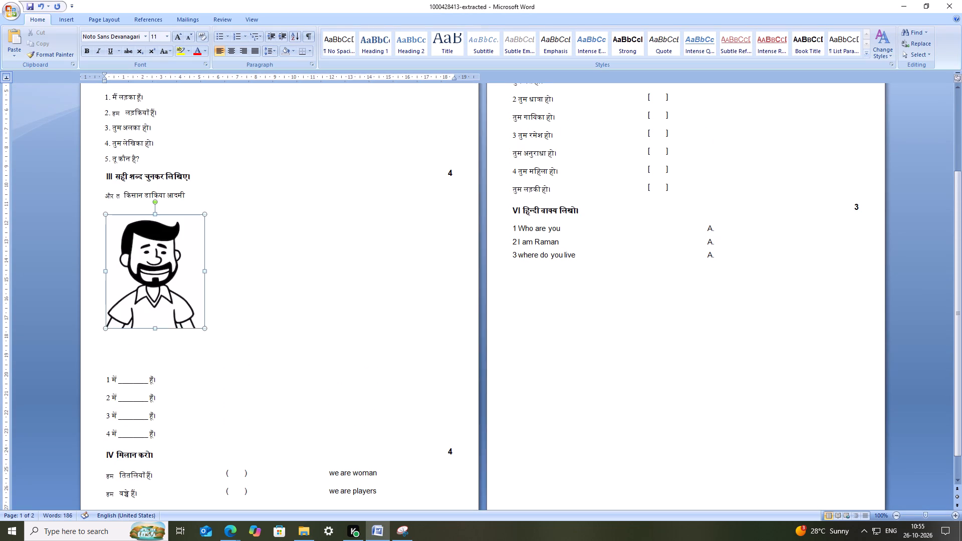
left_click(198, 358)
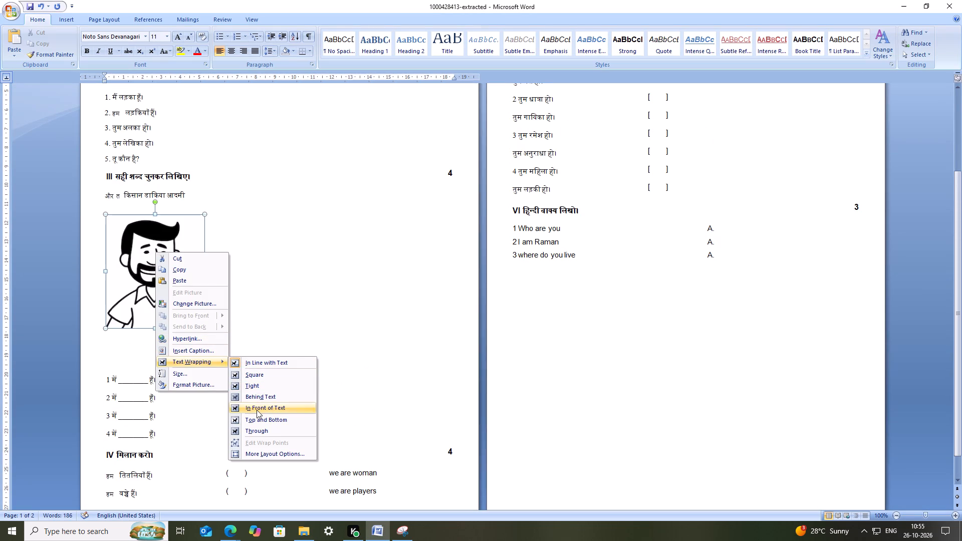
left_click(257, 410)
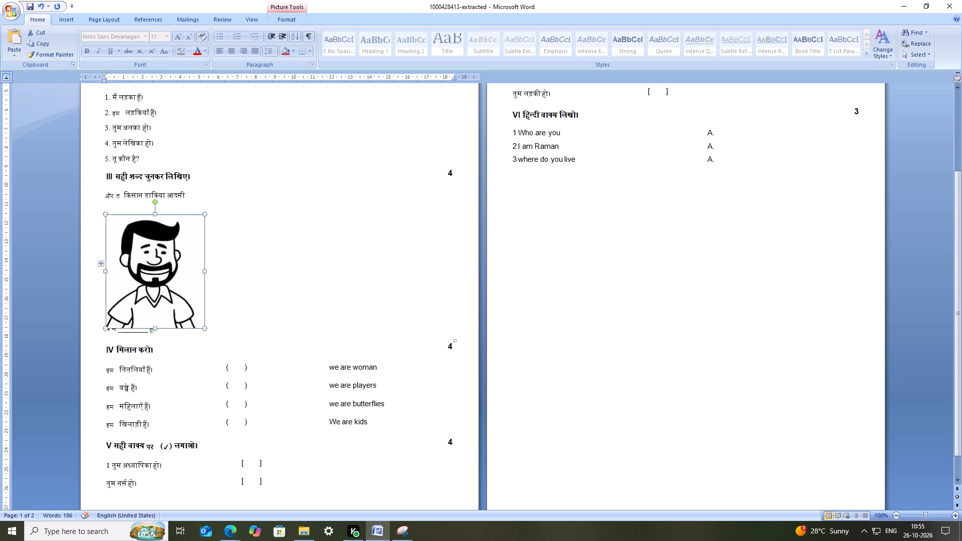
left_click(235, 289)
left_click_drag(161, 269, 270, 245)
Add two blank lines above question 1 in section III to make room for the man's picture.
left_click(147, 255)
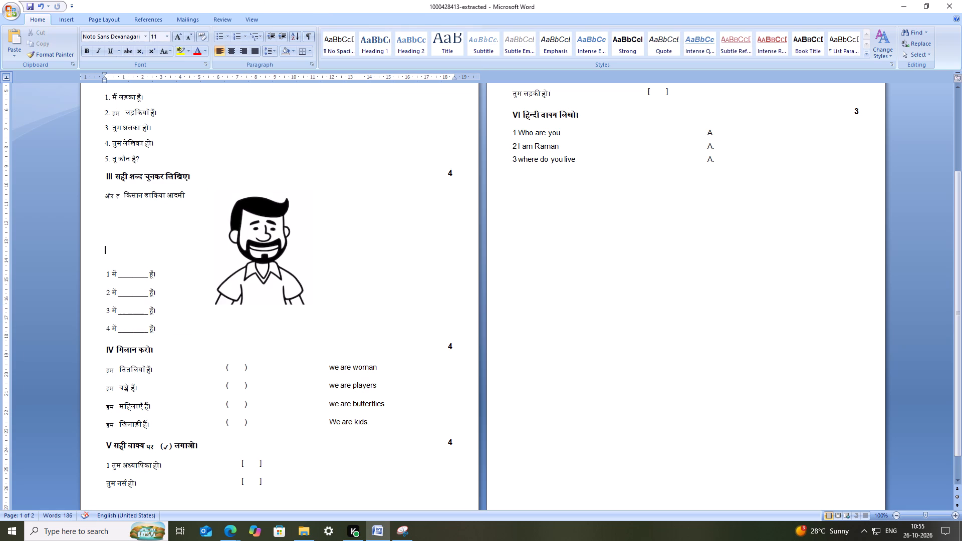
key("Return")
key("Return")
Shrink the bearded man's picture proportionally and place it directly above question 1, below the word-choice line.
left_click(251, 239)
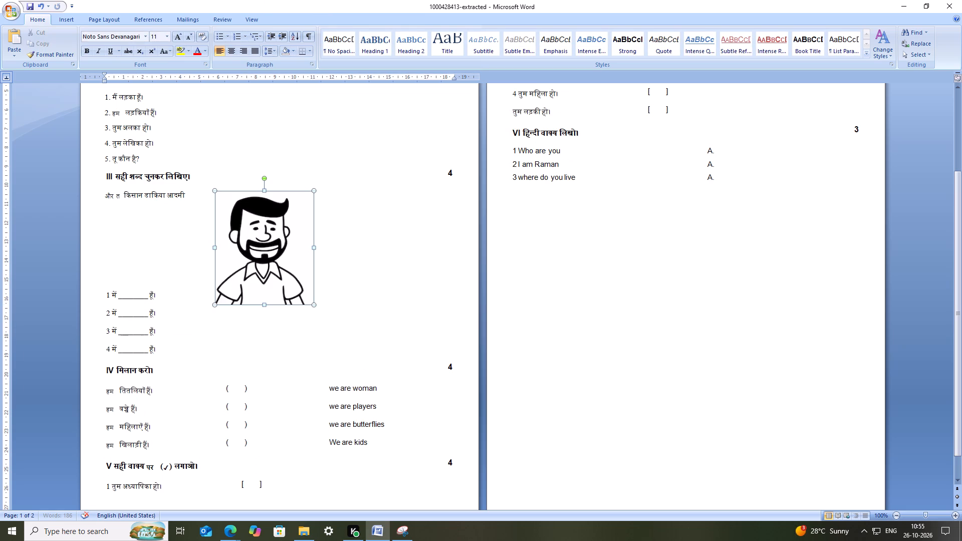
left_click_drag(314, 190, 267, 235)
left_click_drag(255, 255, 232, 246)
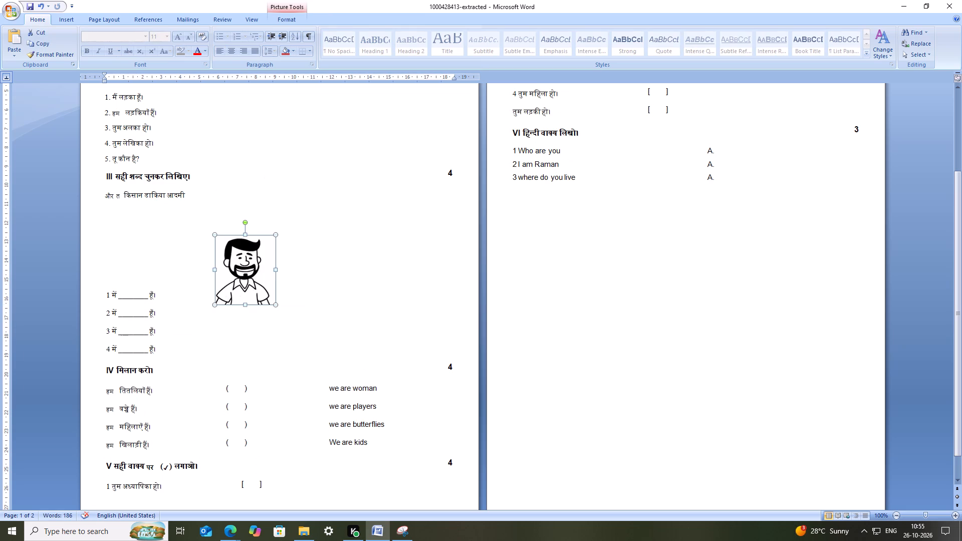
left_click_drag(232, 246, 151, 225)
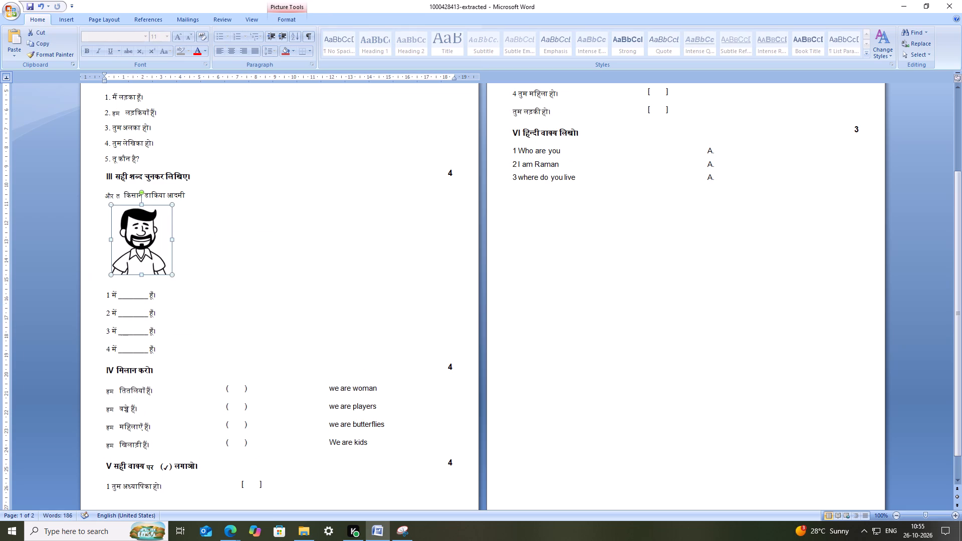
left_click_drag(151, 226, 148, 235)
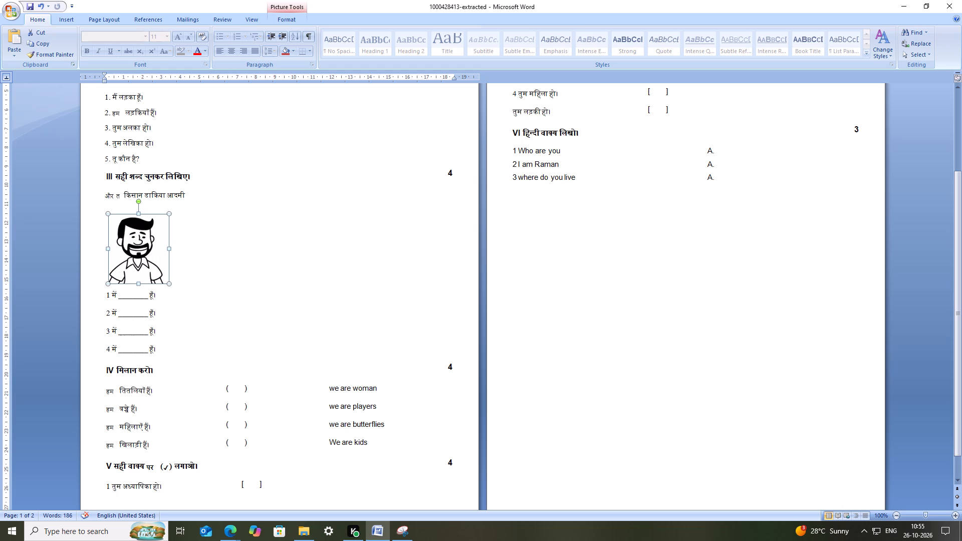
left_click(238, 284)
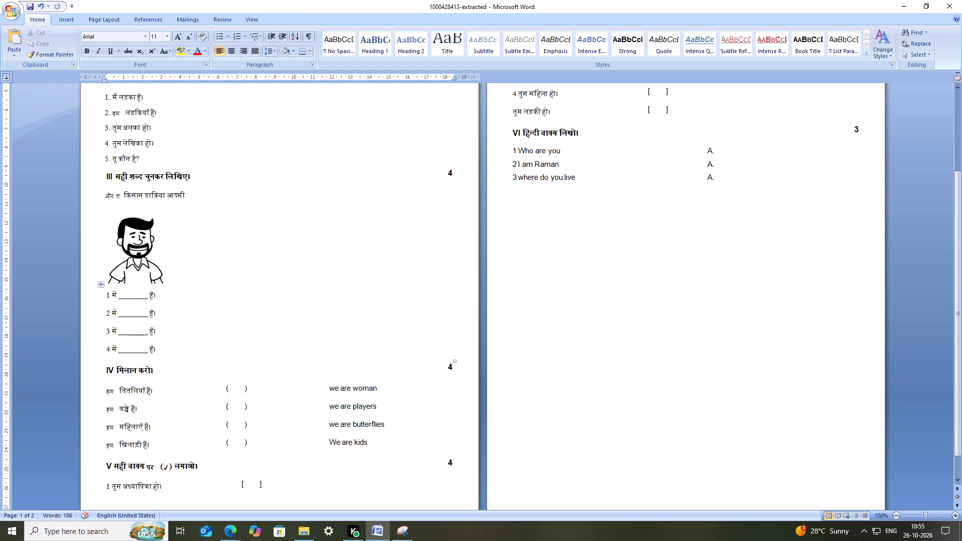
Save the document.
key("ctrl+s")
key("ctrl+s")
key("ctrl+s")
Insert five blank lines between questions 1 and 2 of section III for the second picture.
left_click(239, 288)
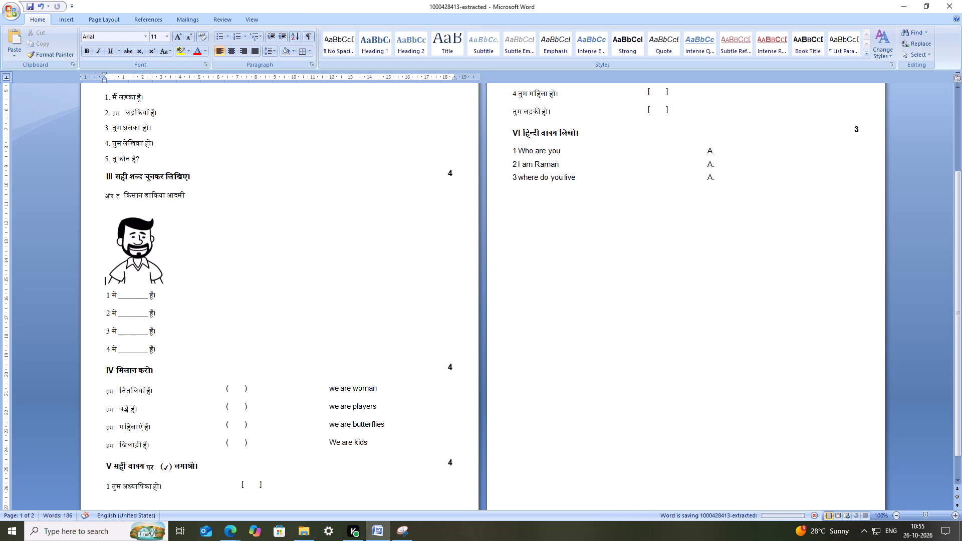
left_click(203, 306)
left_click(186, 307)
left_click(160, 303)
key("backslash")
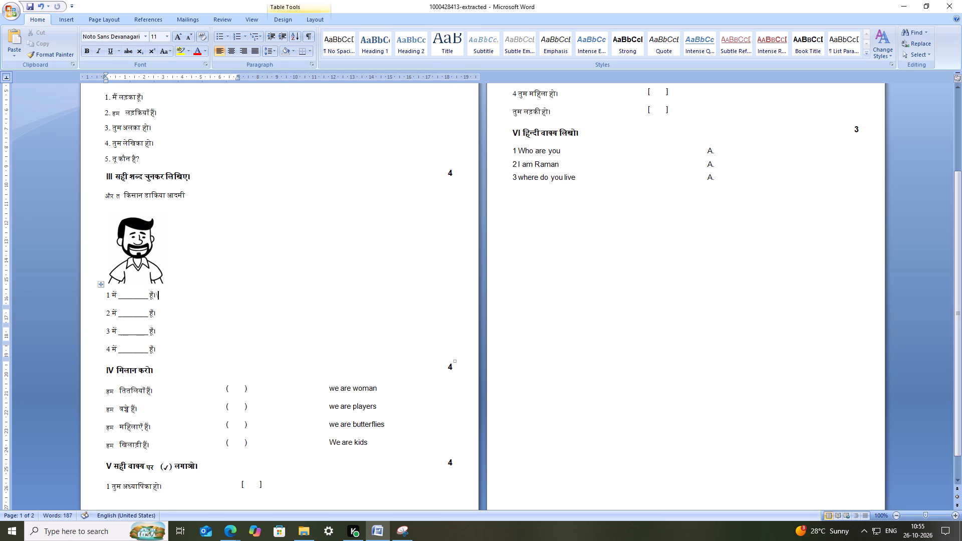
key("BackSpace")
key("Return")
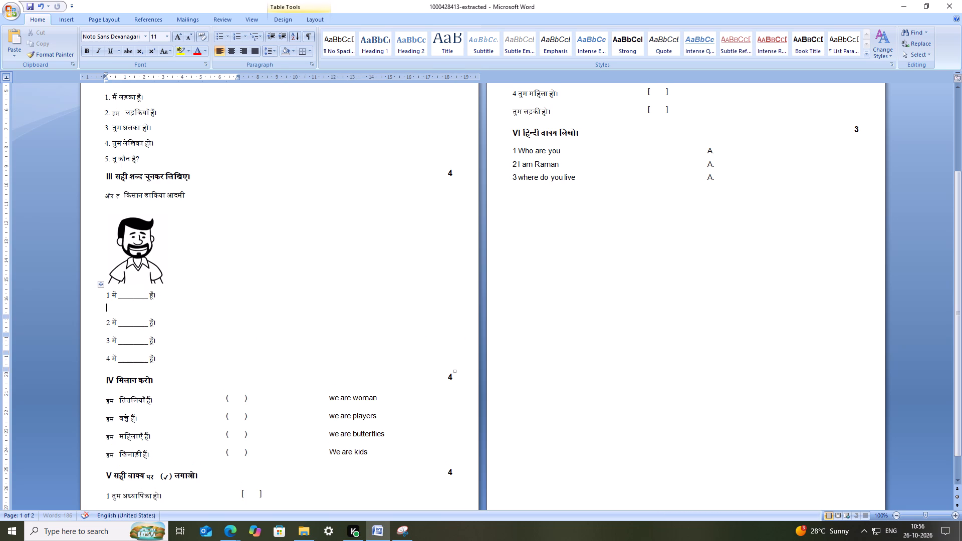
key("Return")
key("Return")
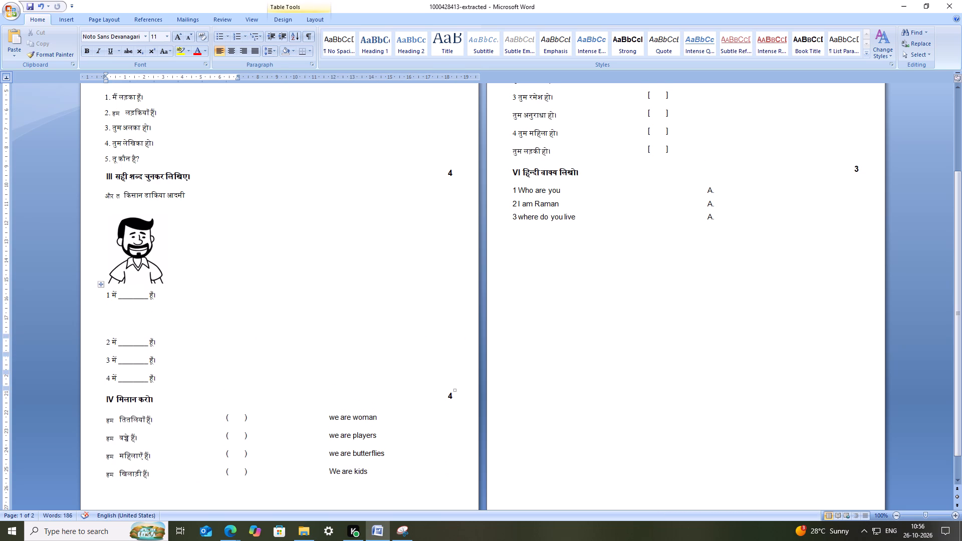
key("Return")
key("Return")
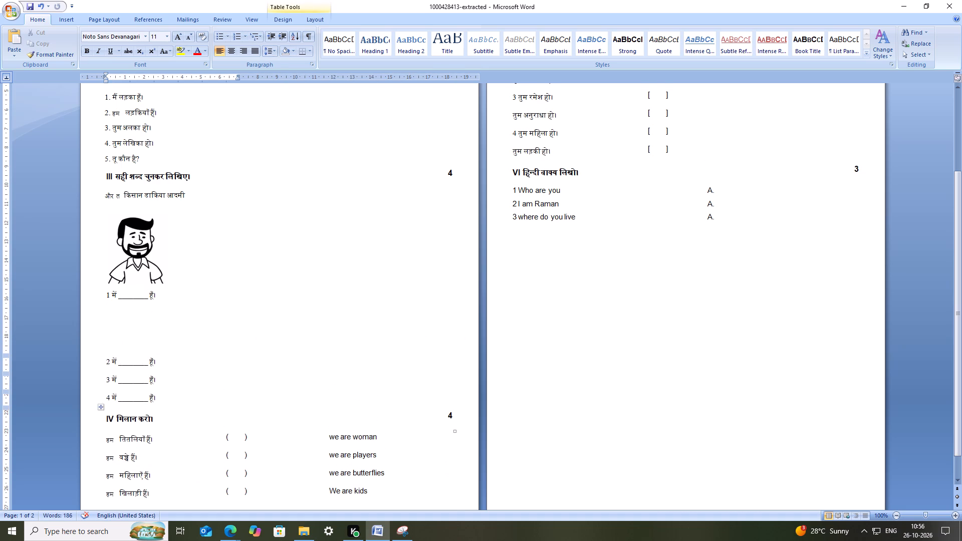
key("BackSpace")
key("Return")
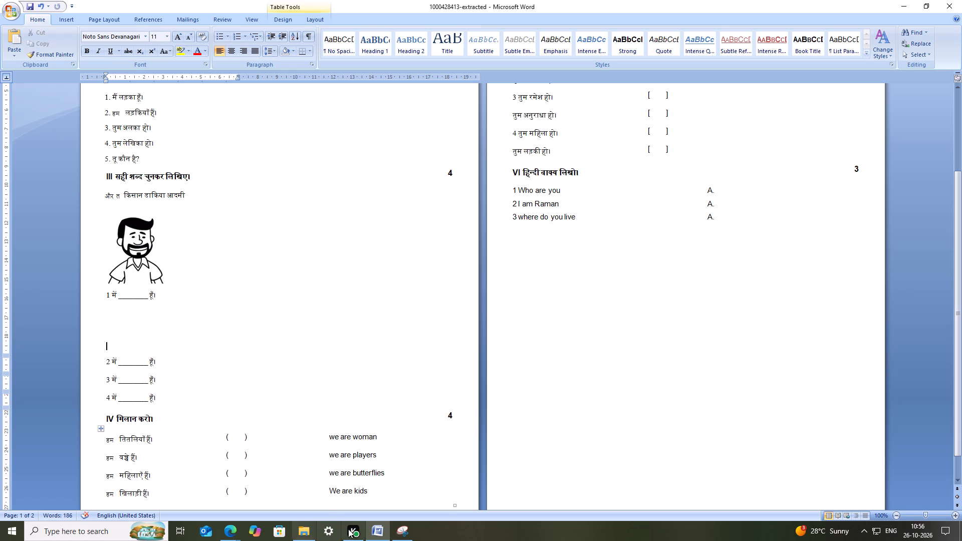
Switch to Edge, replace "men" with "farmer" in the image search, and open the "Farmer holding grass" image.
left_click(370, 532)
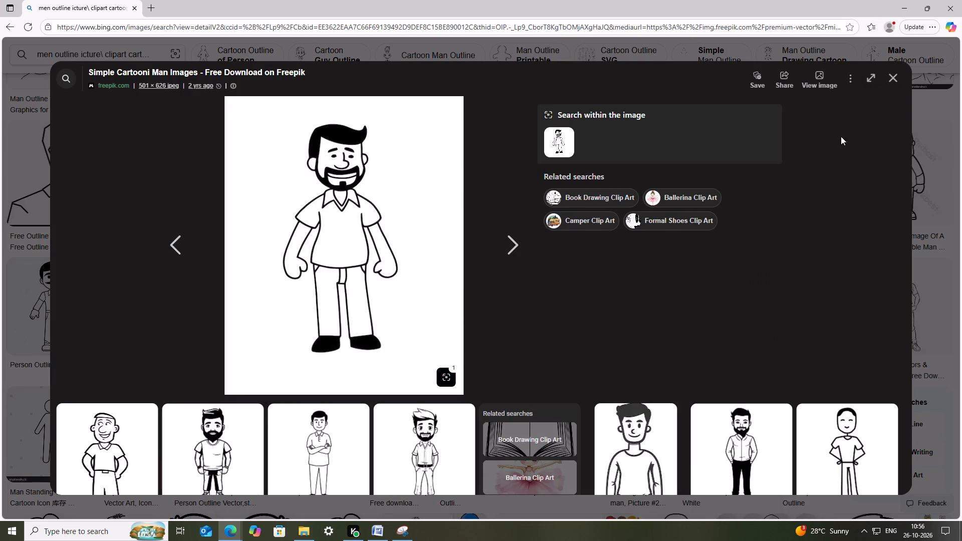
left_click(891, 79)
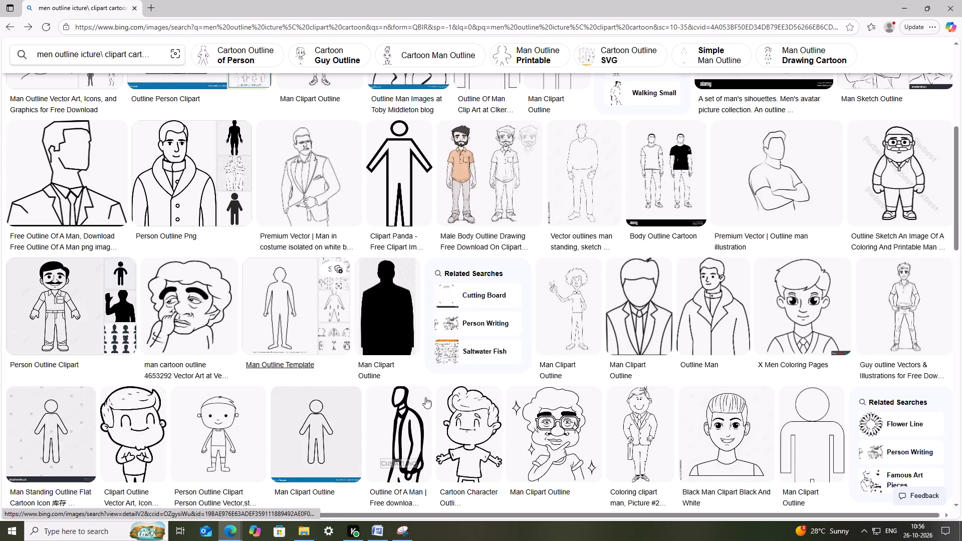
scroll(264, 256, "up", 15)
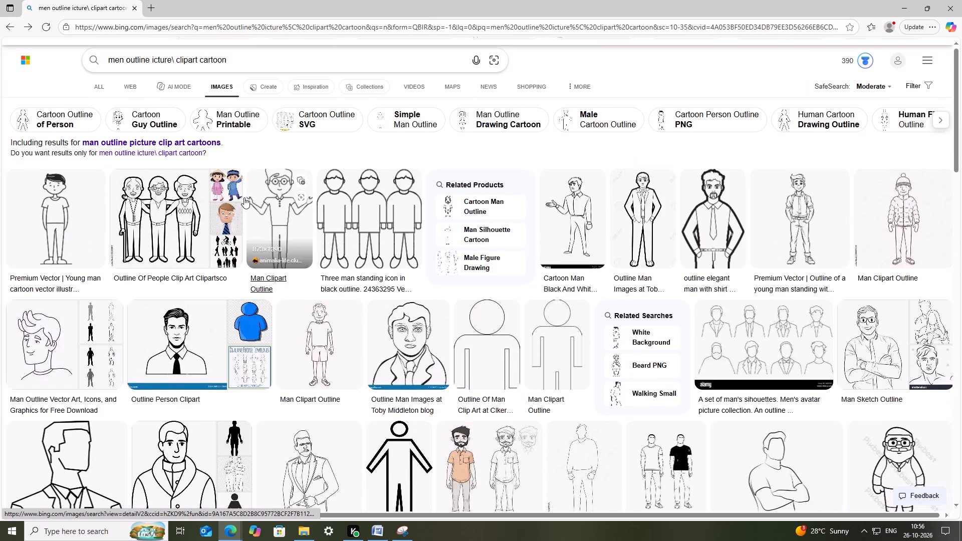
scroll(244, 197, "up", 5)
left_click_drag(125, 60, 94, 65)
type("farmer")
key("Return")
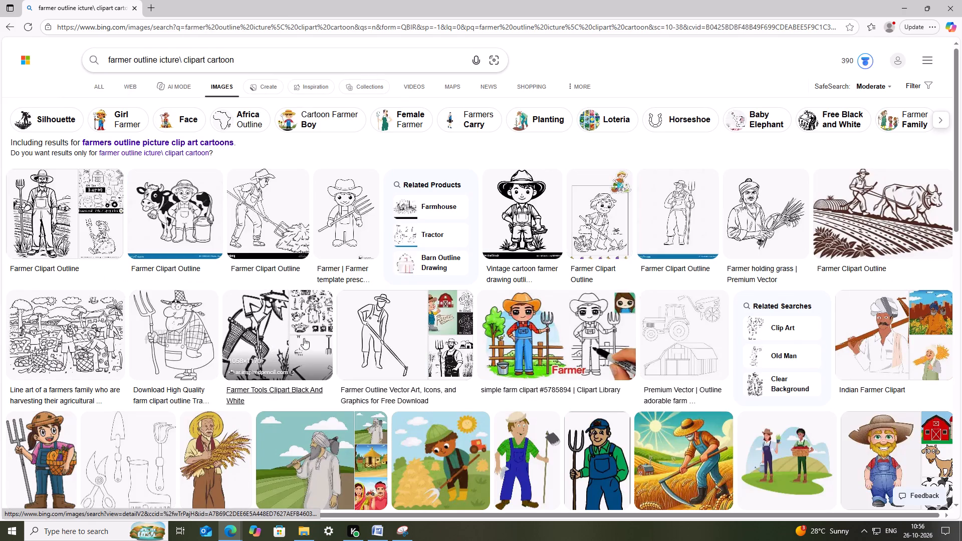
left_click(744, 210)
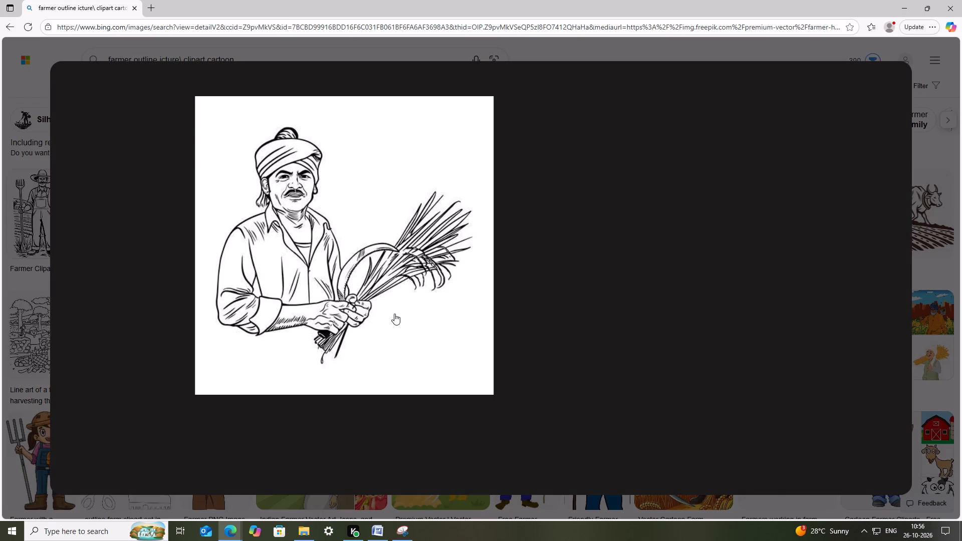
Capture the whole turbaned farmer with his sheaf using Snipping Tool and copy the snip.
left_click(402, 528)
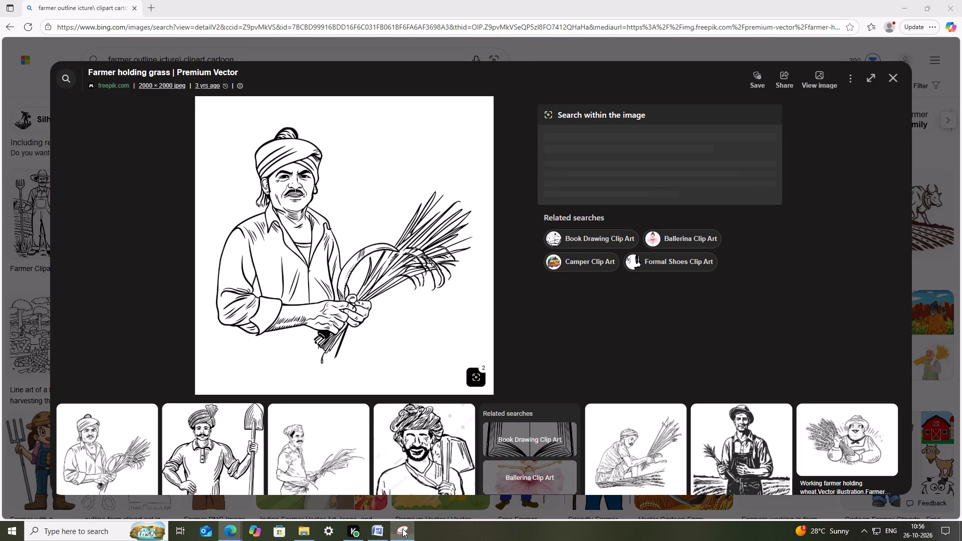
left_click(263, 63)
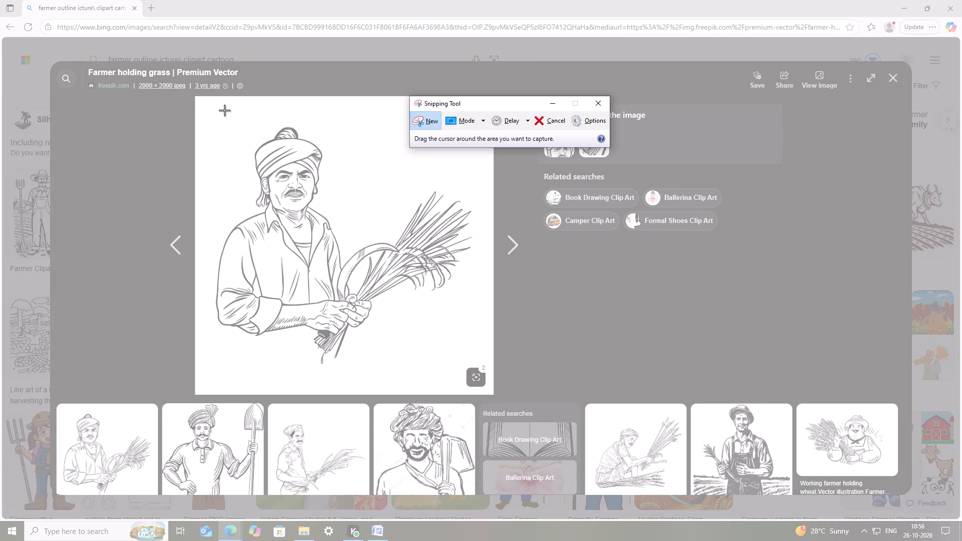
left_click_drag(224, 110, 475, 354)
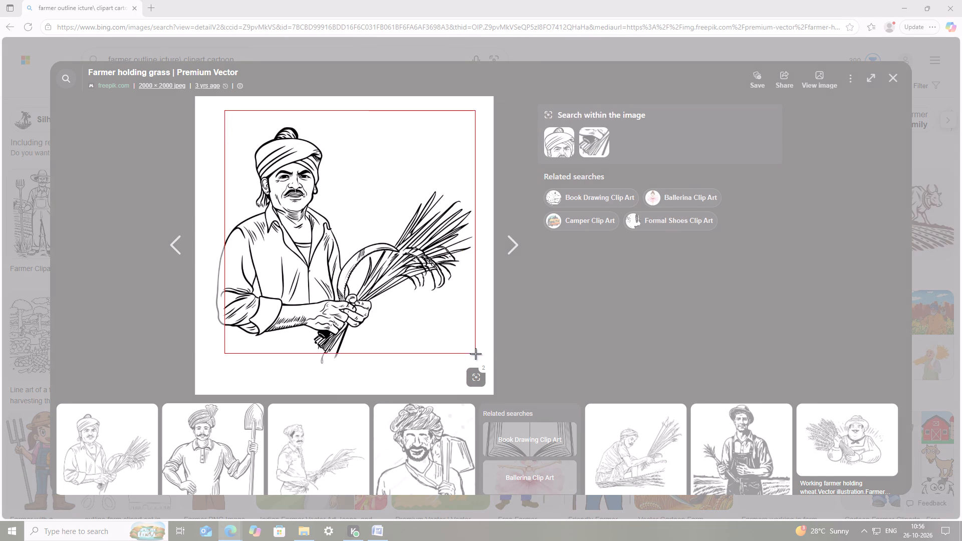
left_click_drag(475, 354, 474, 353)
left_click(199, 53)
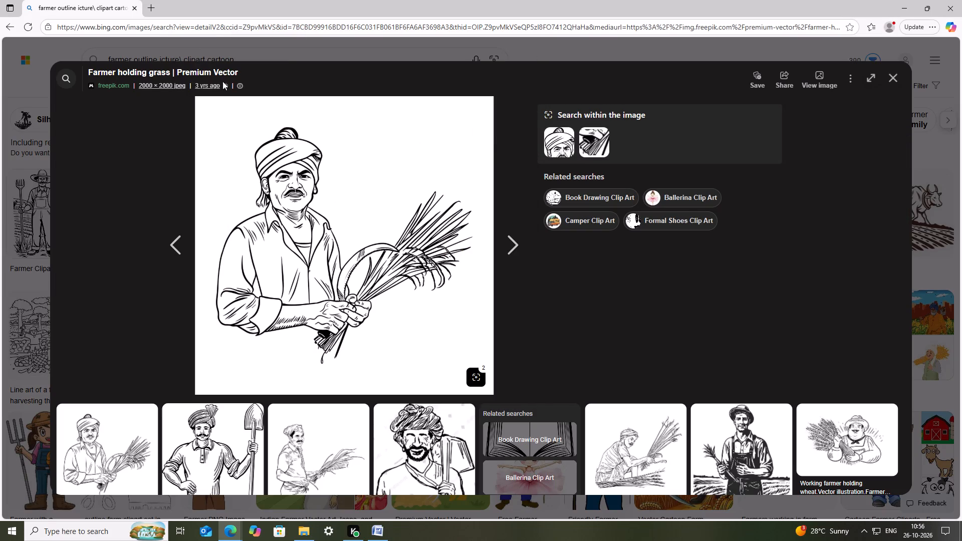
left_click_drag(207, 104, 474, 348)
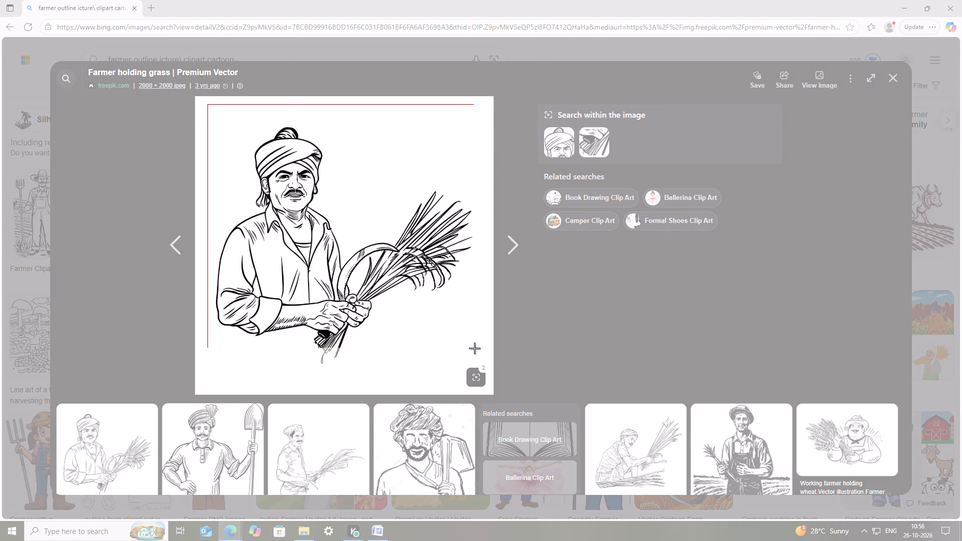
left_click_drag(474, 348, 482, 365)
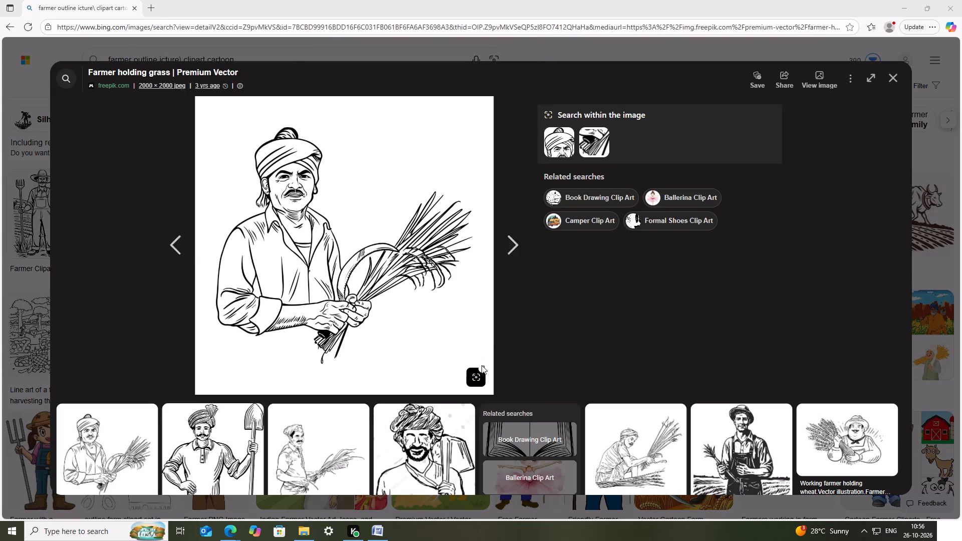
triple_click(311, 50)
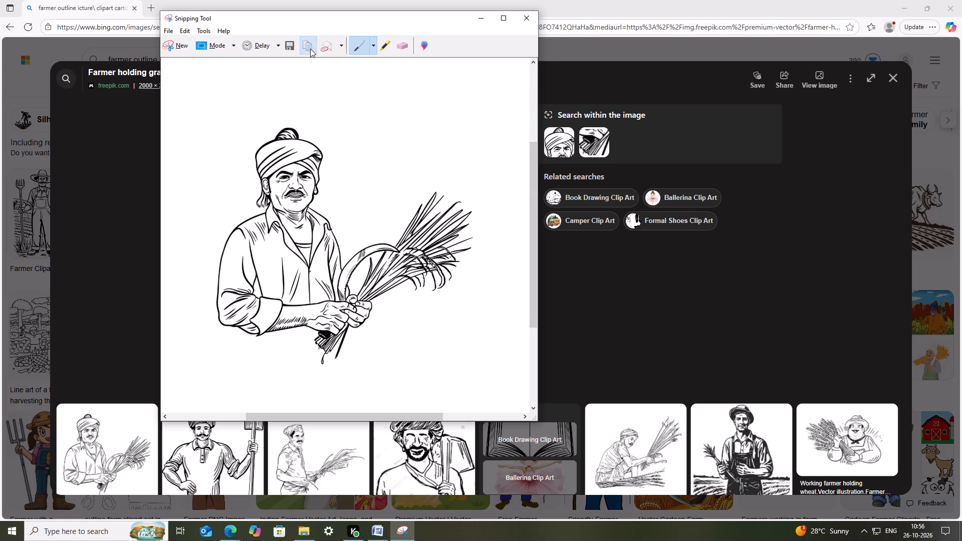
Switch to Word and paste the farmer's picture in the blank space below question 1 of section III.
left_click(387, 534)
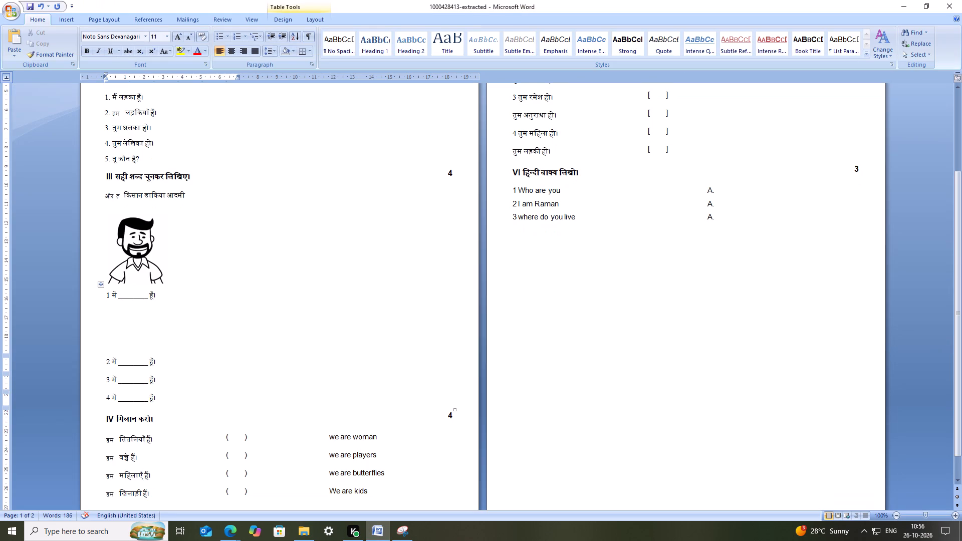
left_click(121, 322)
key("ctrl+v")
Set the farmer's picture to In Front of Text wrapping and move it clear of the fill-in lines.
left_click(153, 344)
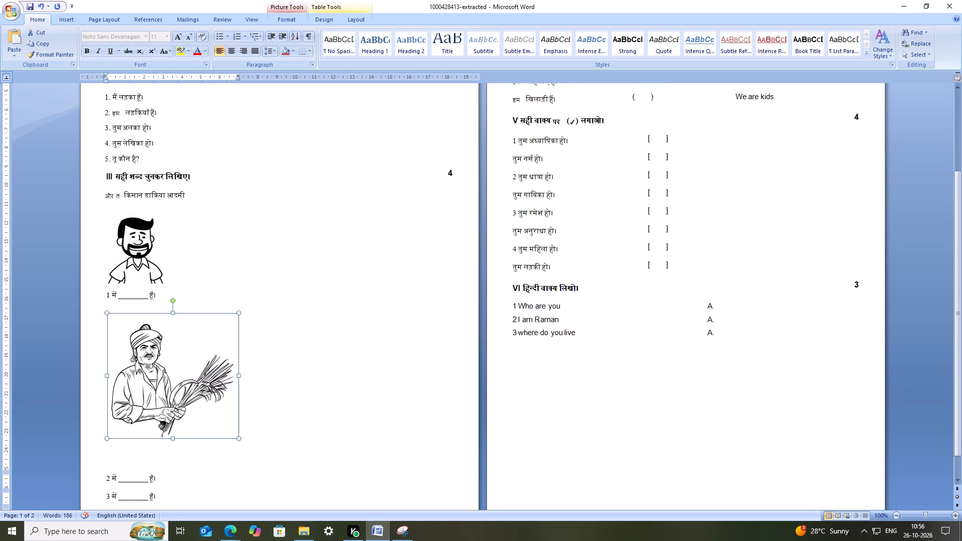
right_click(153, 344)
left_click(205, 455)
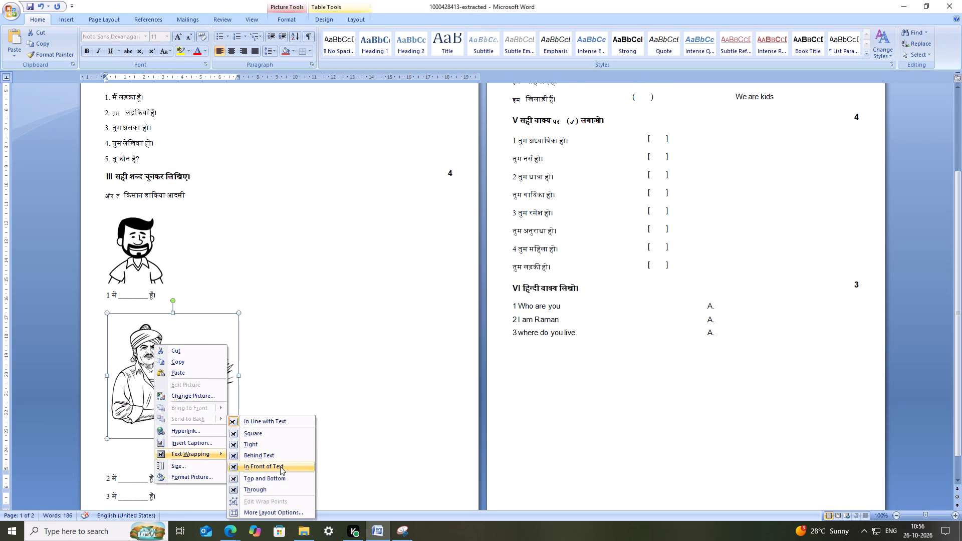
left_click(280, 466)
left_click_drag(187, 383, 326, 337)
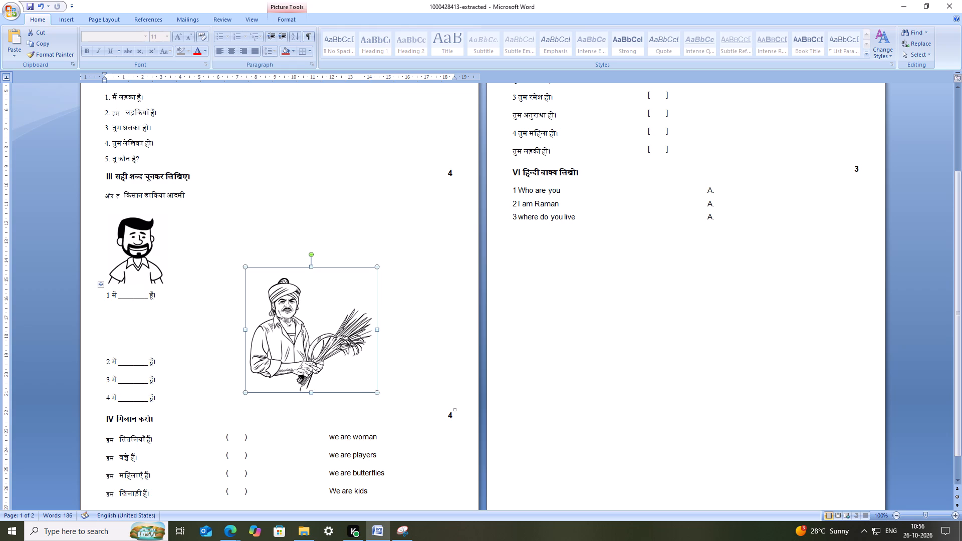
Shrink the farmer's picture to slightly over half its size and park it in the empty area beside the questions.
left_click_drag(378, 392, 320, 327)
left_click_drag(292, 301, 146, 334)
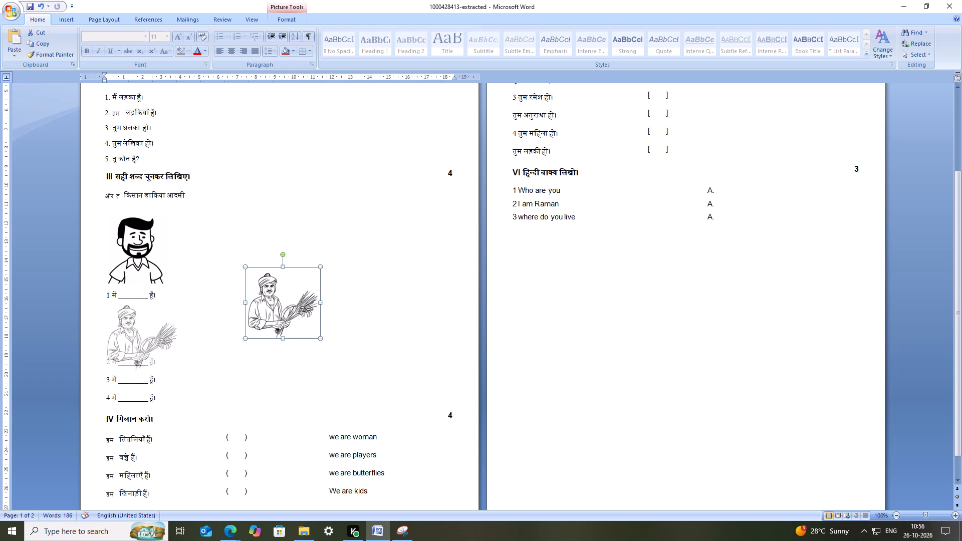
left_click_drag(146, 334, 368, 332)
Add two more blank lines between questions 1 and 2 to fit the farmer's picture.
left_click(162, 329)
key("Return")
key("Return")
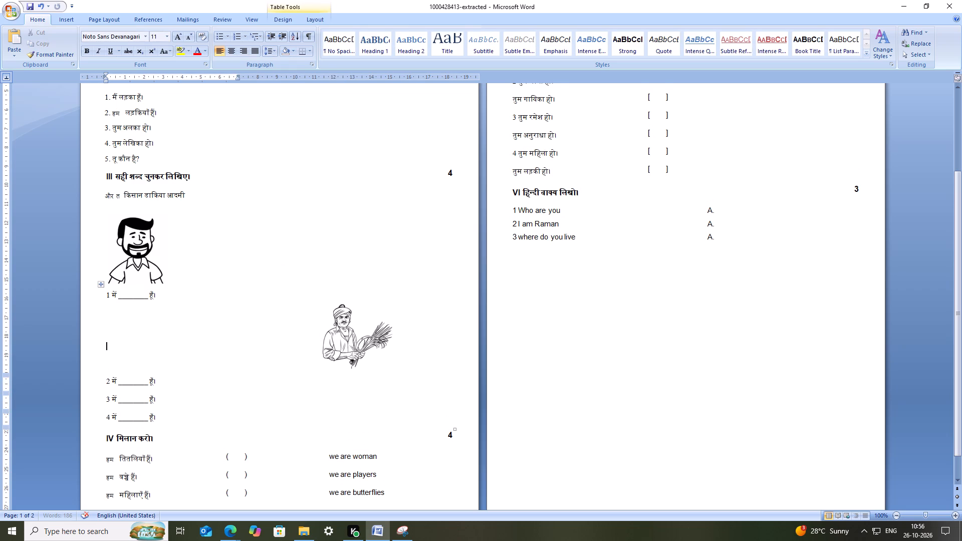
Move the farmer's picture into the gap between questions 1 and 2 of section III and save the document.
left_click_drag(355, 341, 136, 343)
left_click(282, 339)
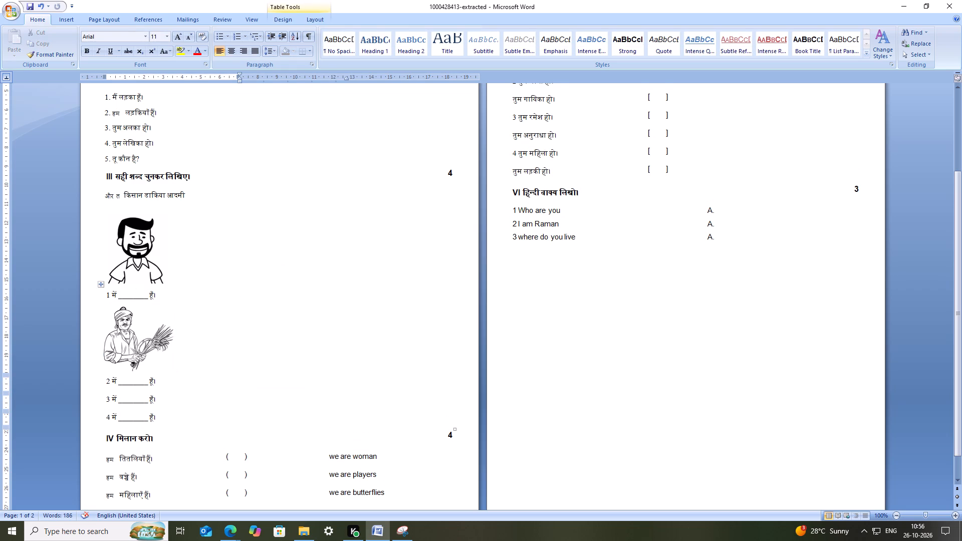
key("ctrl+s")
key("ctrl+s")
Add four blank lines between questions 2 and 3 of section III for another picture.
left_click(178, 387)
left_click(180, 382)
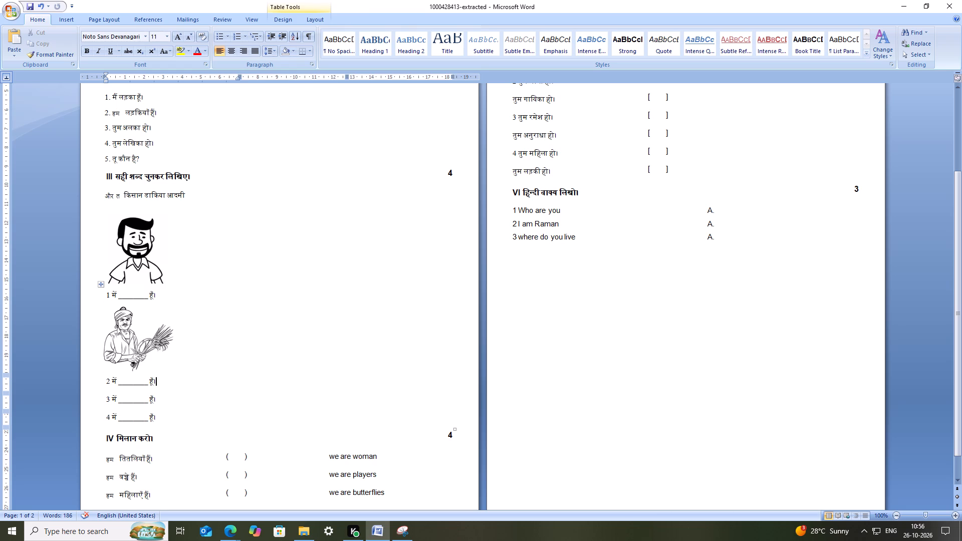
key("Return")
key("Return")
key("Return")
key("Return")
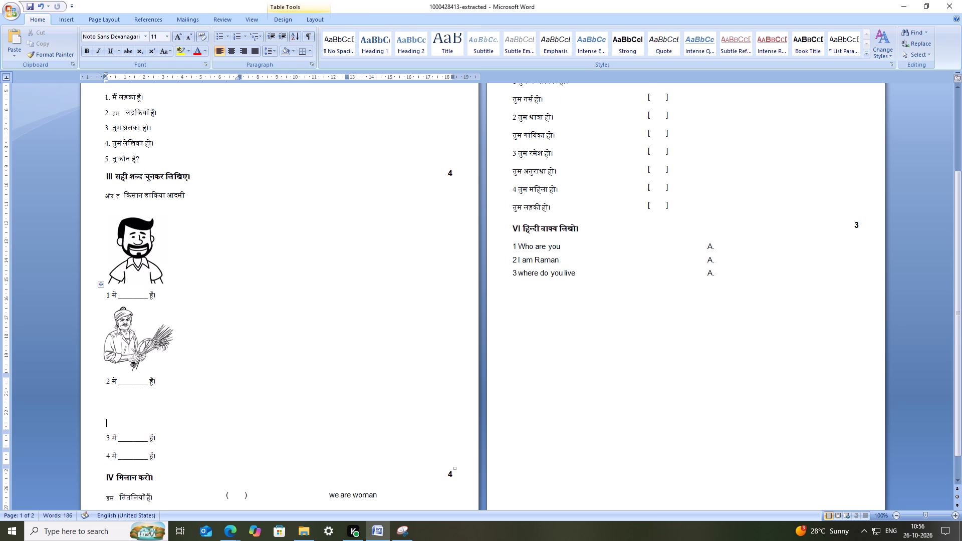
Switch to the Edge farmer search, close the picture preview, and search images for "women\ outline icture\ clipart cartoon".
scroll(311, 404, "down", 2)
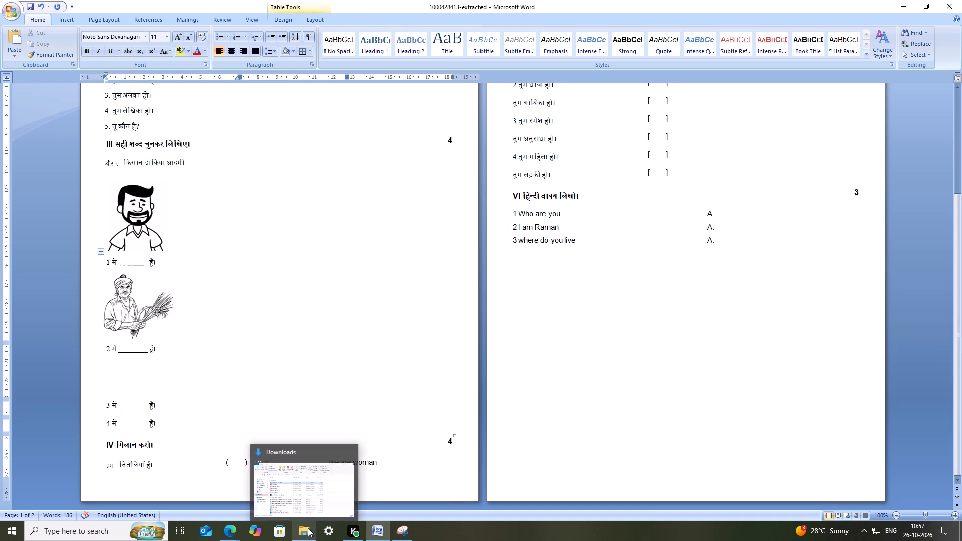
left_click(248, 532)
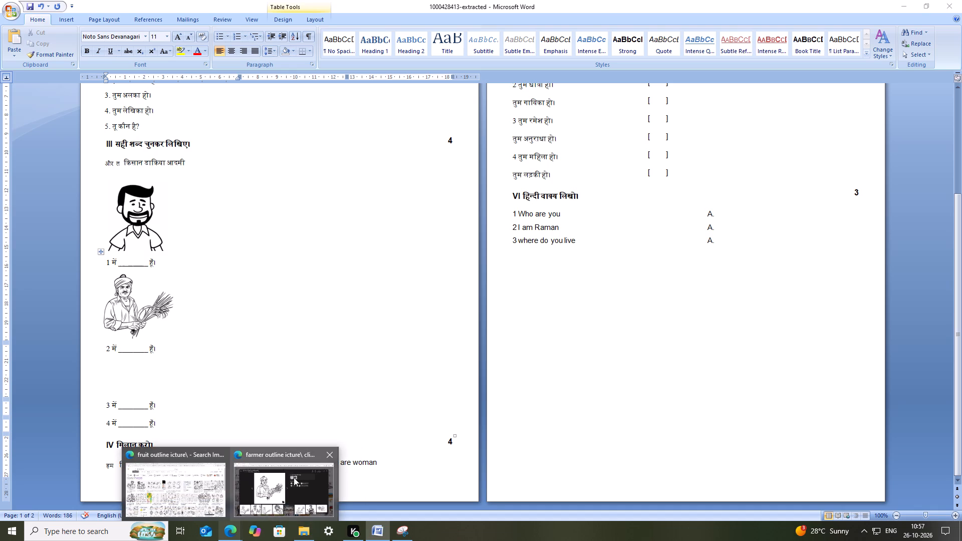
left_click(270, 488)
left_click(897, 78)
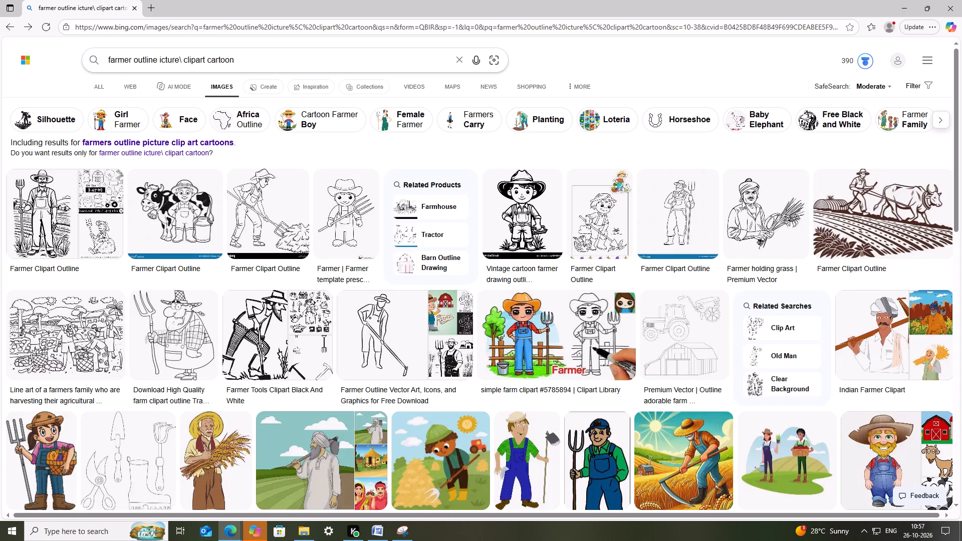
left_click_drag(132, 59, 21, 75)
type("women\\")
key("Return")
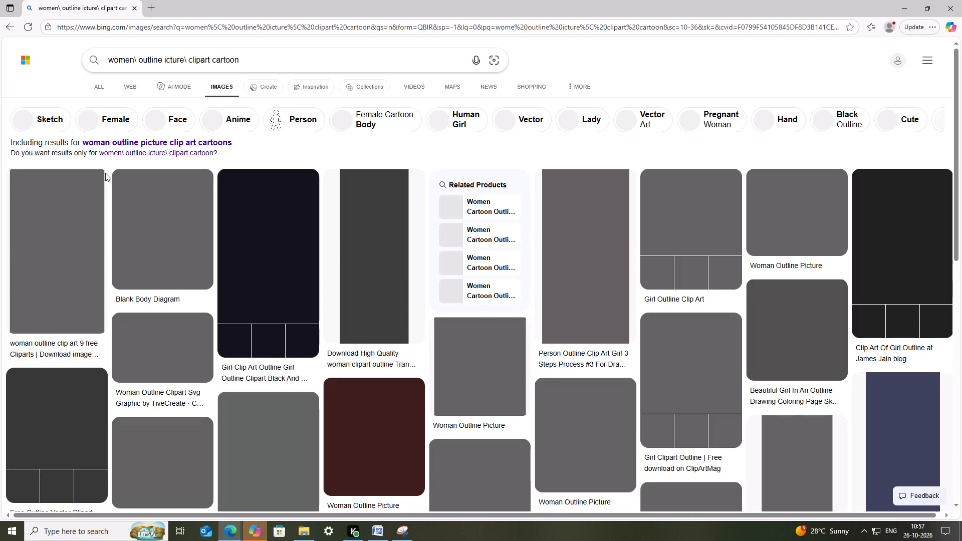
Open the women's cartoon image from the results, followed by the related Black Cartoon White Woman portrait from dreamstime.
scroll(292, 340, "down", 11)
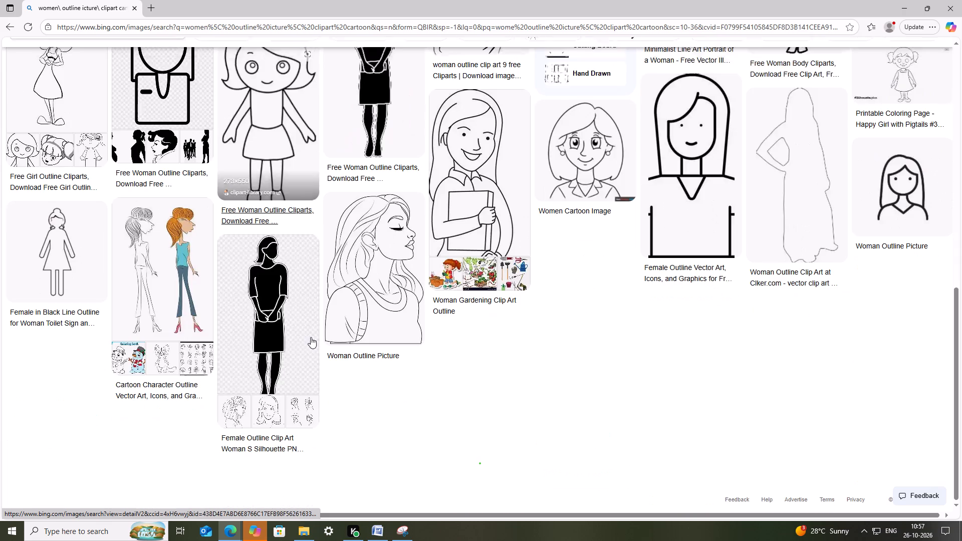
scroll(418, 302, "down", 6)
scroll(504, 277, "up", 4)
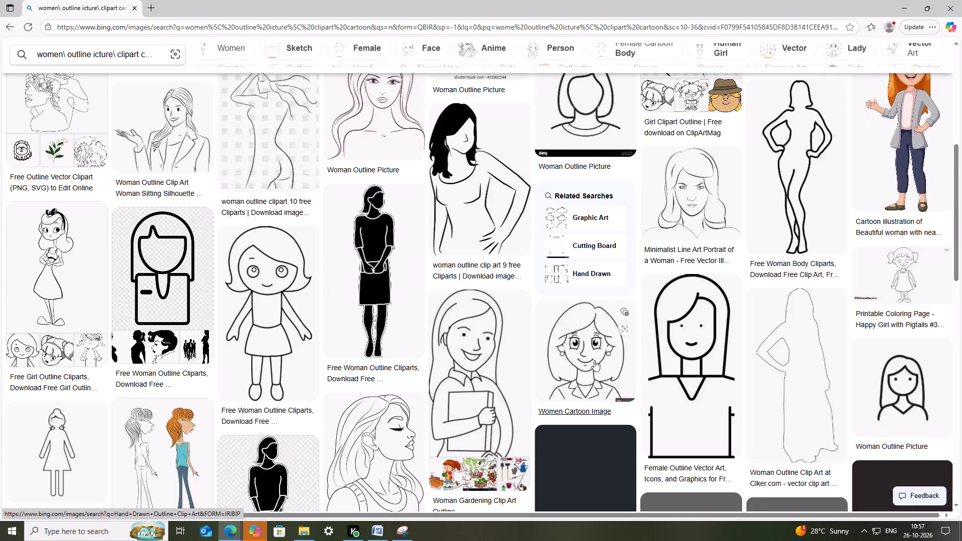
left_click(590, 352)
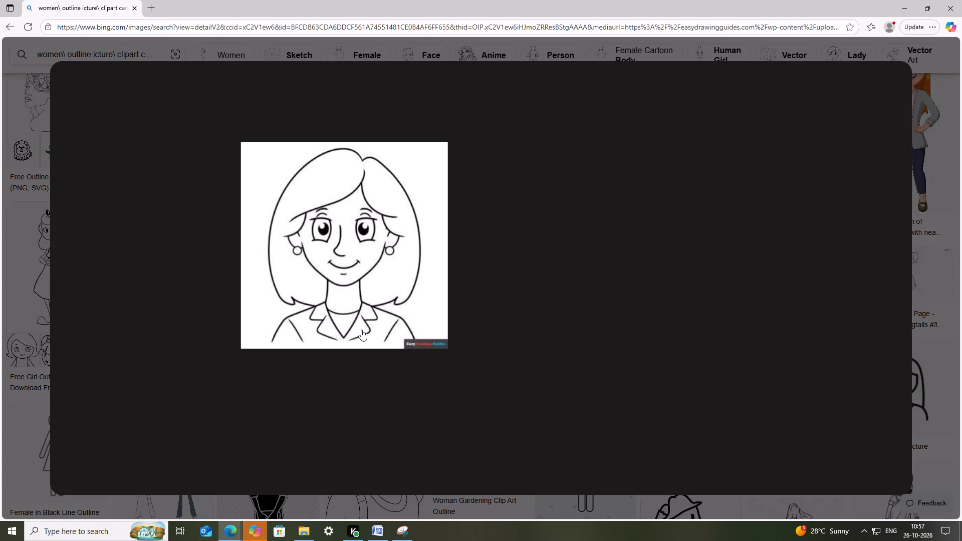
scroll(376, 323, "down", 2)
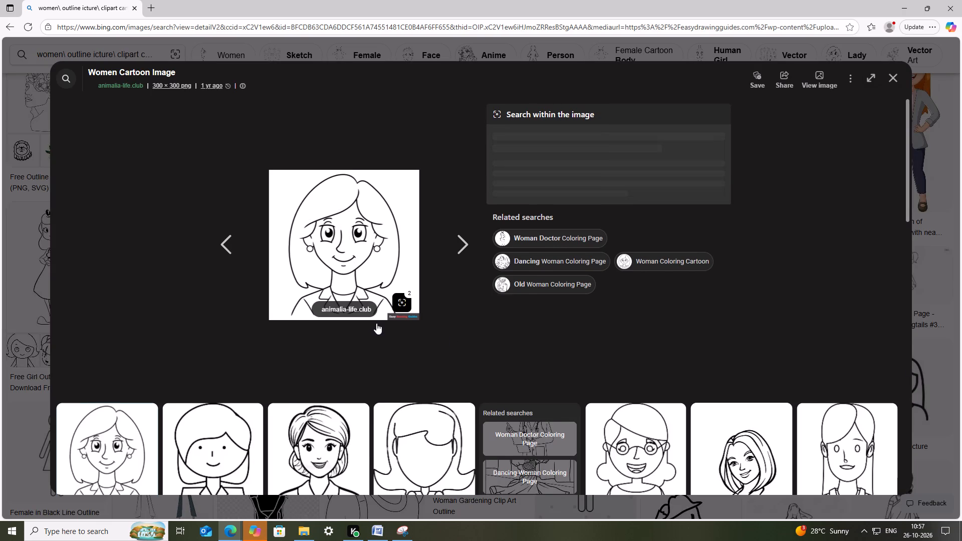
left_click(319, 346)
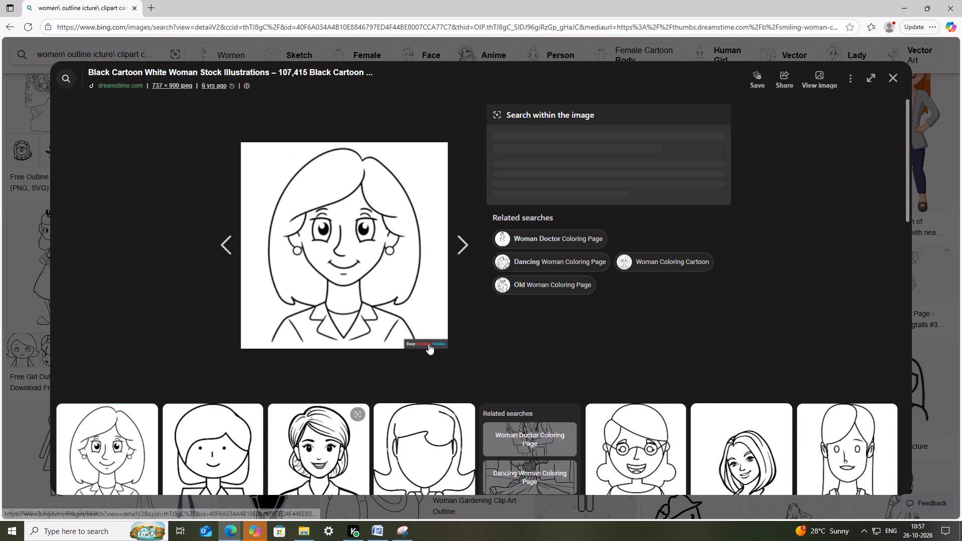
Look through the related outline portraits of women to compare them with the opened picture.
scroll(431, 390, "down", 5)
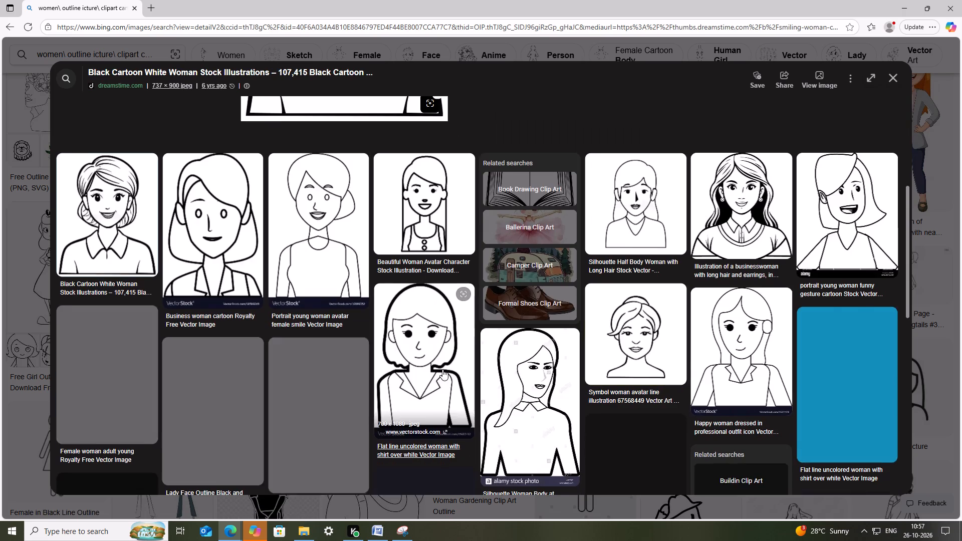
scroll(801, 259, "down", 2)
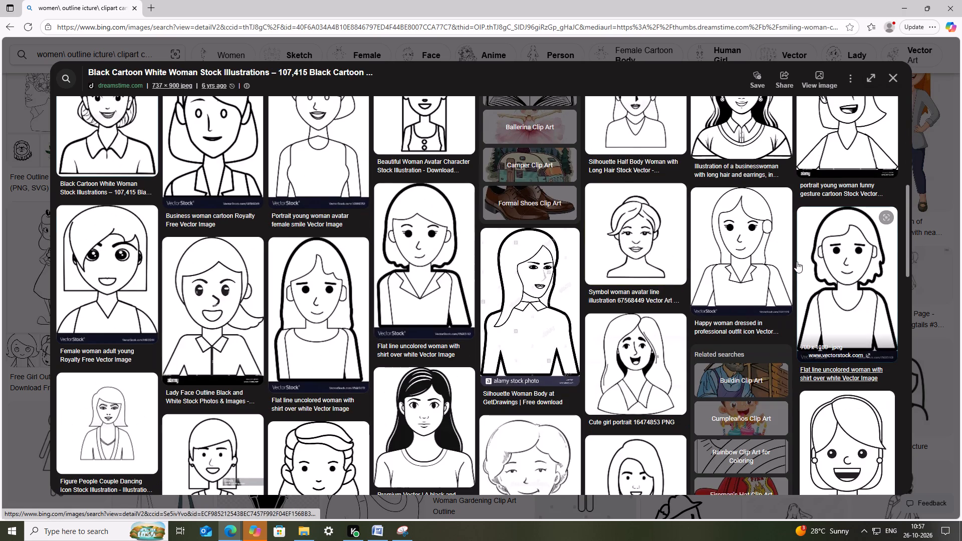
scroll(825, 258, "up", 2)
scroll(821, 253, "down", 3)
scroll(457, 289, "down", 2)
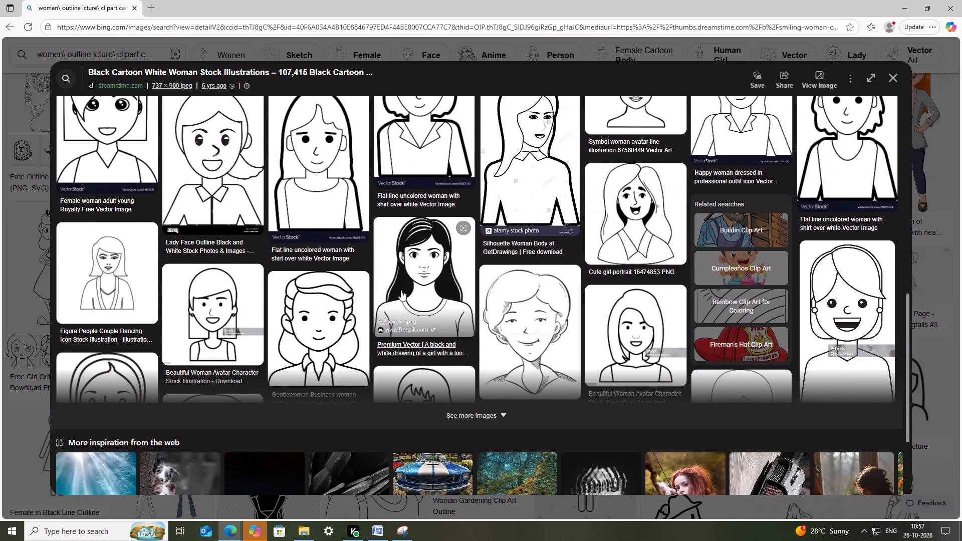
scroll(174, 323, "down", 5)
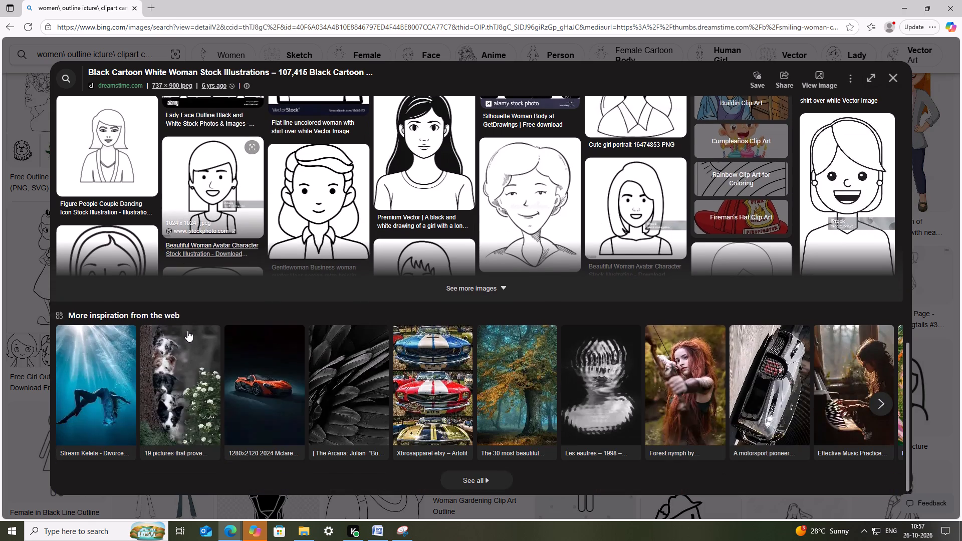
scroll(390, 337, "down", 5)
scroll(612, 300, "up", 6)
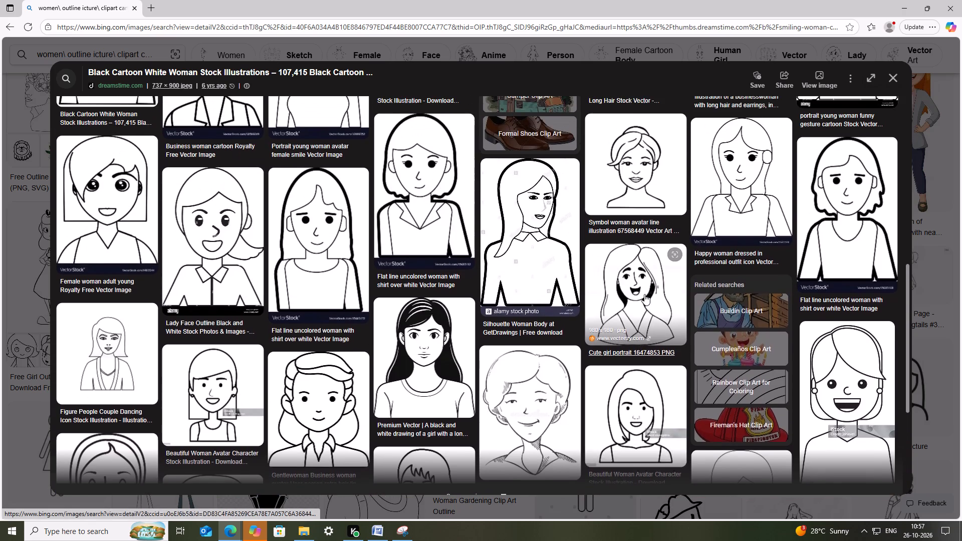
scroll(645, 293, "up", 3)
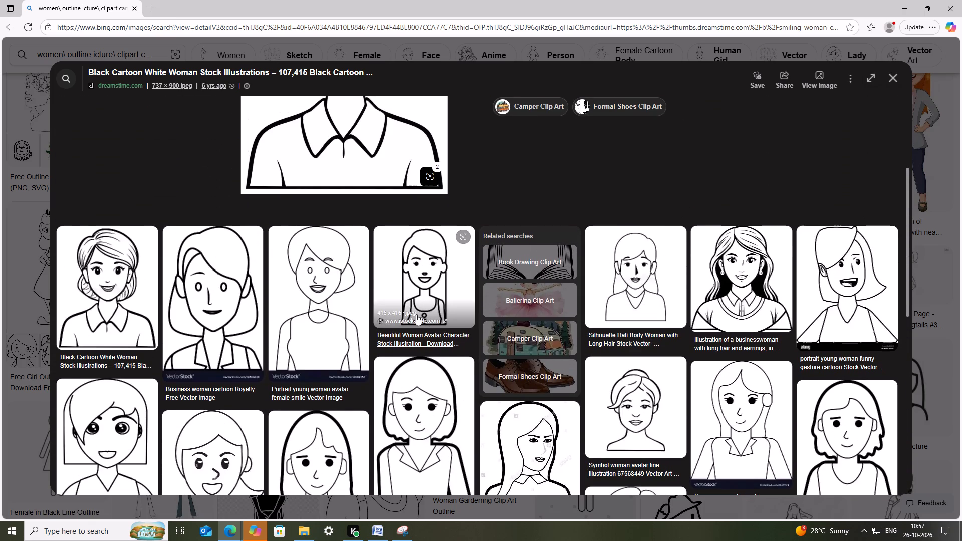
scroll(342, 308, "up", 4)
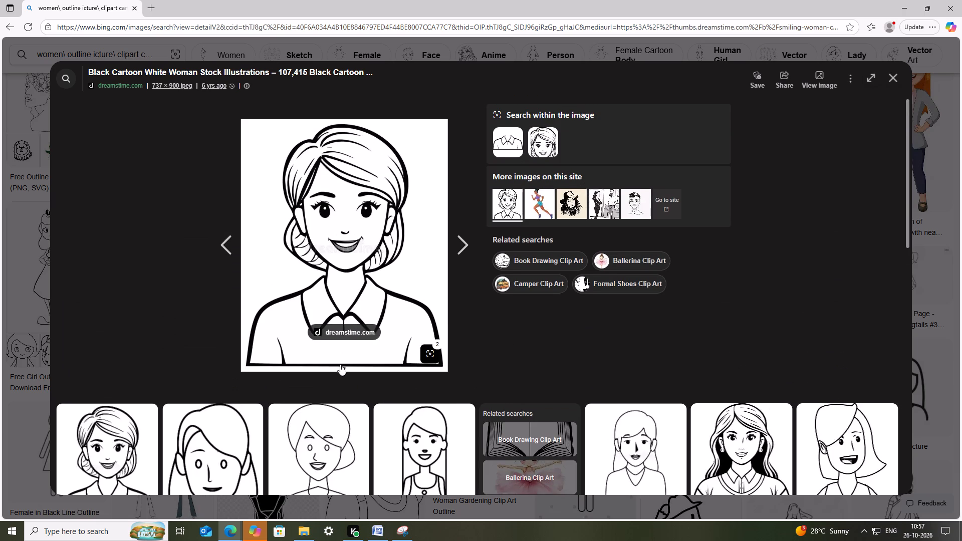
Capture the short-haired woman's portrait down to just below the collar with Snipping Tool and copy the snip.
left_click(409, 529)
left_click(173, 51)
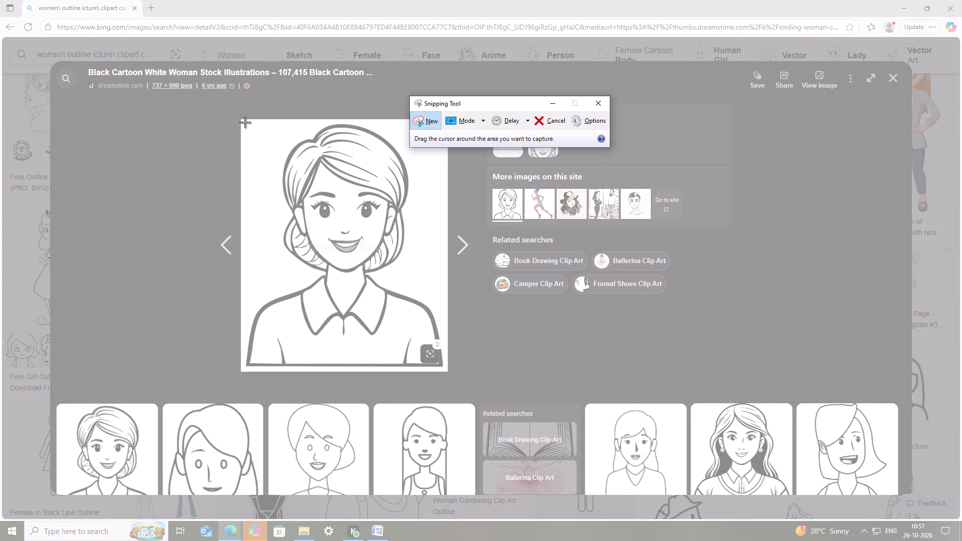
left_click_drag(245, 122, 442, 339)
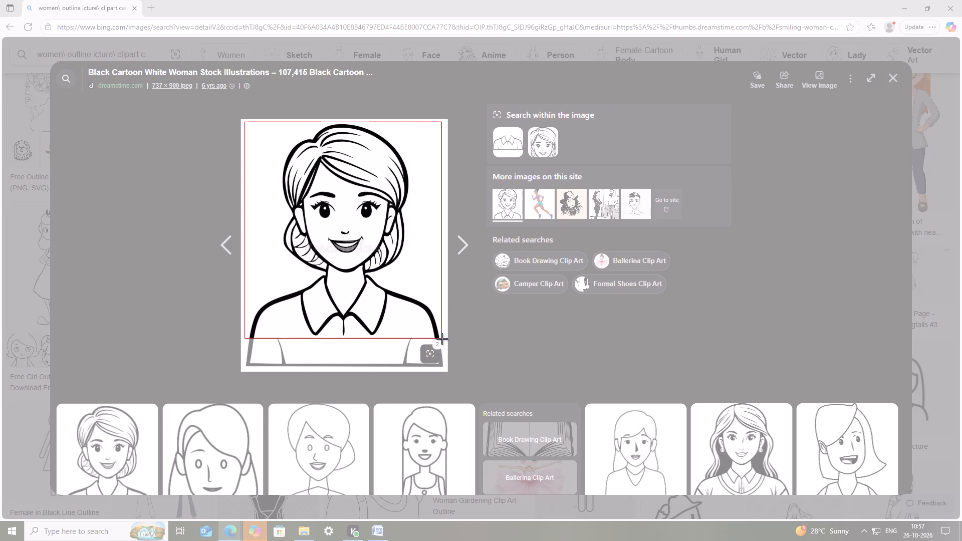
left_click_drag(442, 339, 442, 339)
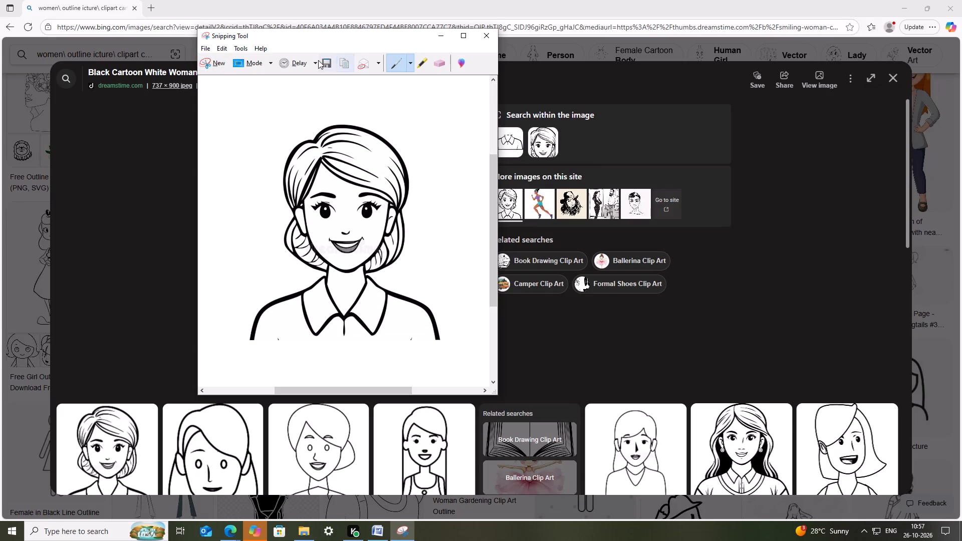
left_click(341, 64)
Switch to Word, add three more blank lines below question 2 of section III, and paste the woman's picture there.
left_click(374, 533)
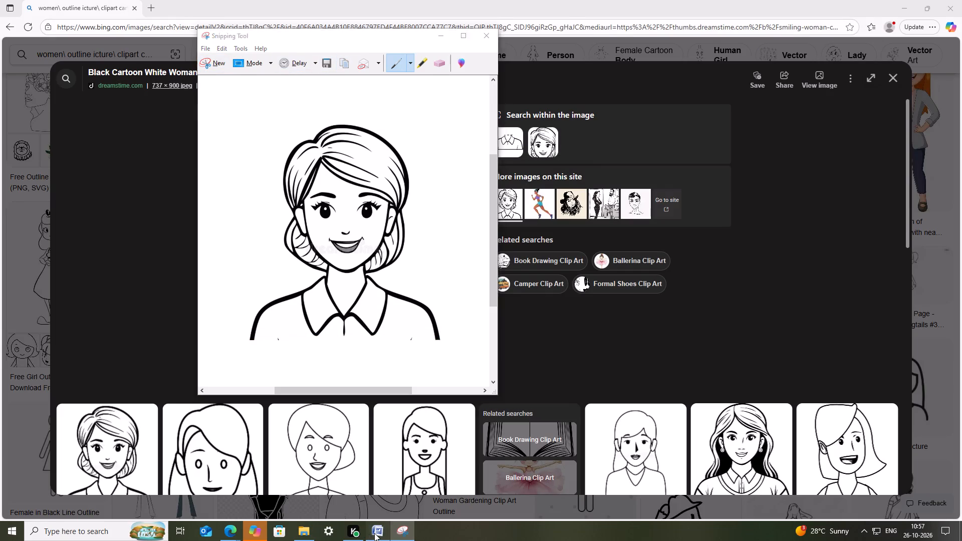
left_click(165, 382)
key("Return")
key("Return")
key("Return")
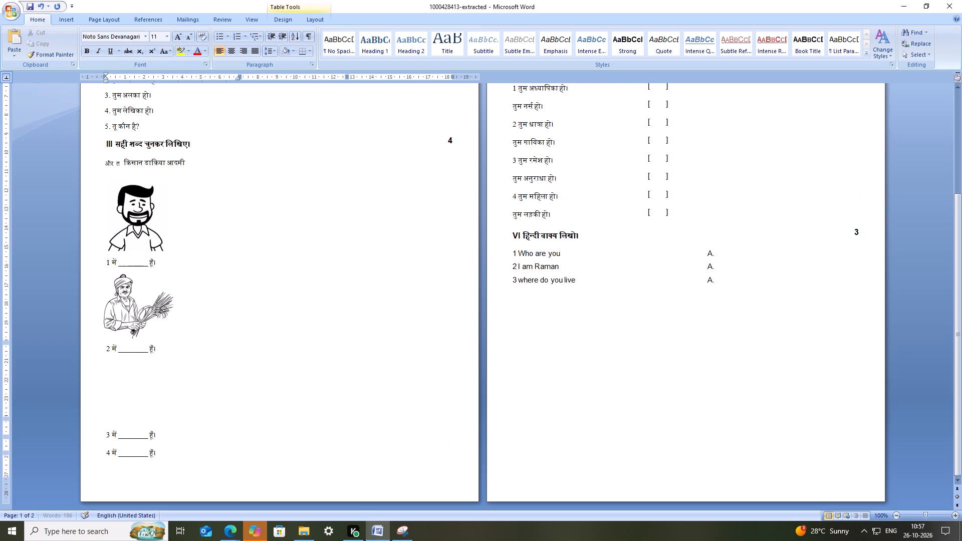
left_click(150, 377)
left_click(145, 371)
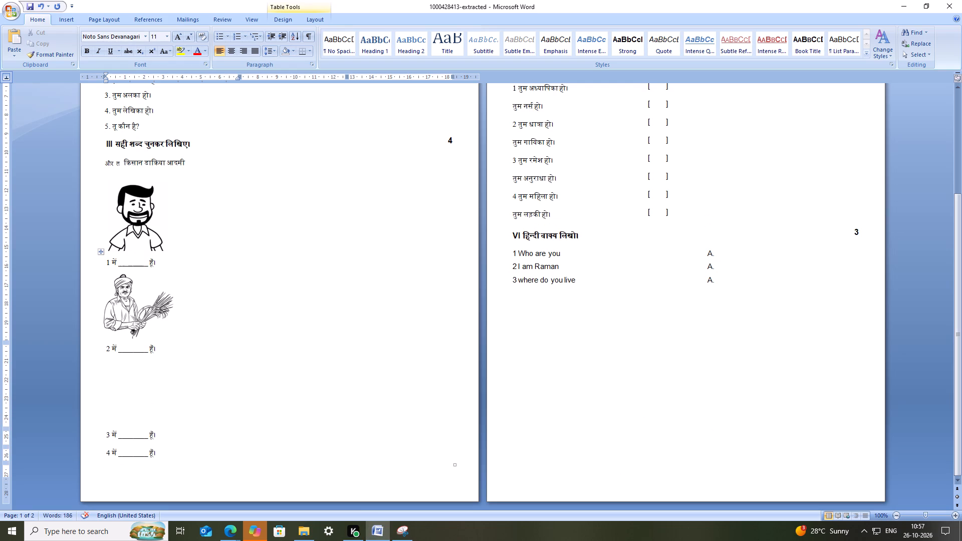
key("ctrl+v")
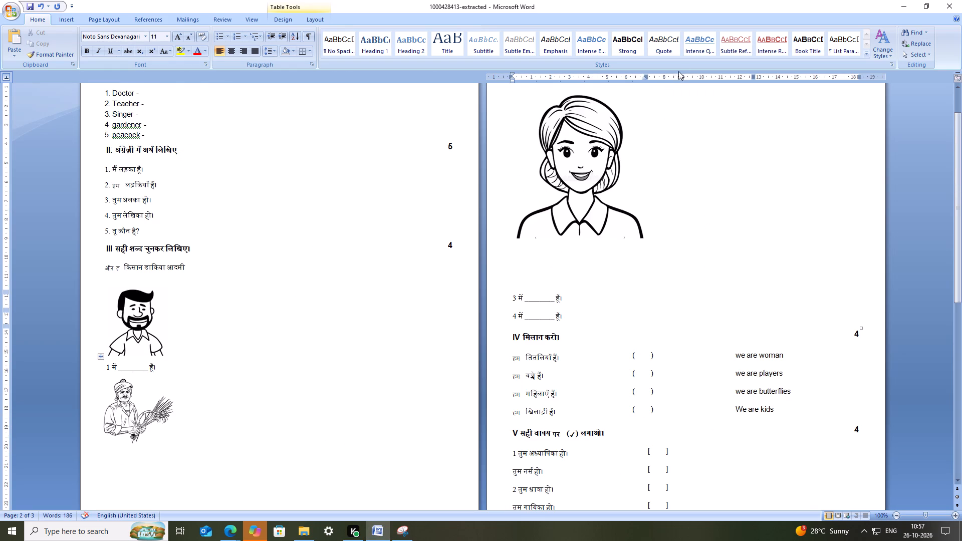
Set the woman's picture to In Front of Text wrapping.
left_click(593, 133)
right_click(593, 133)
left_click(631, 240)
left_click(708, 295)
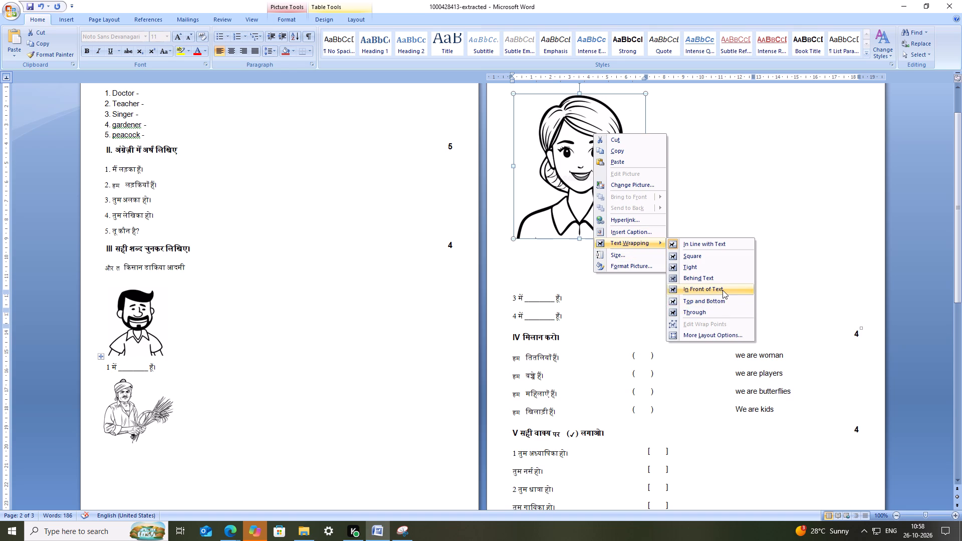
left_click(723, 290)
Shrink the woman's picture proportionally to about half its size, keeping it upright.
scroll(579, 234, "up", 8)
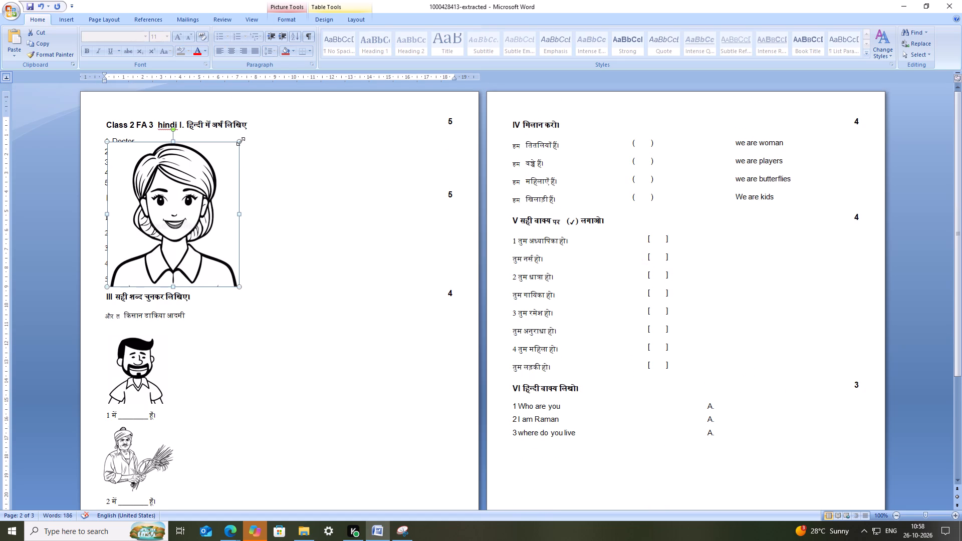
left_click_drag(241, 141, 164, 294)
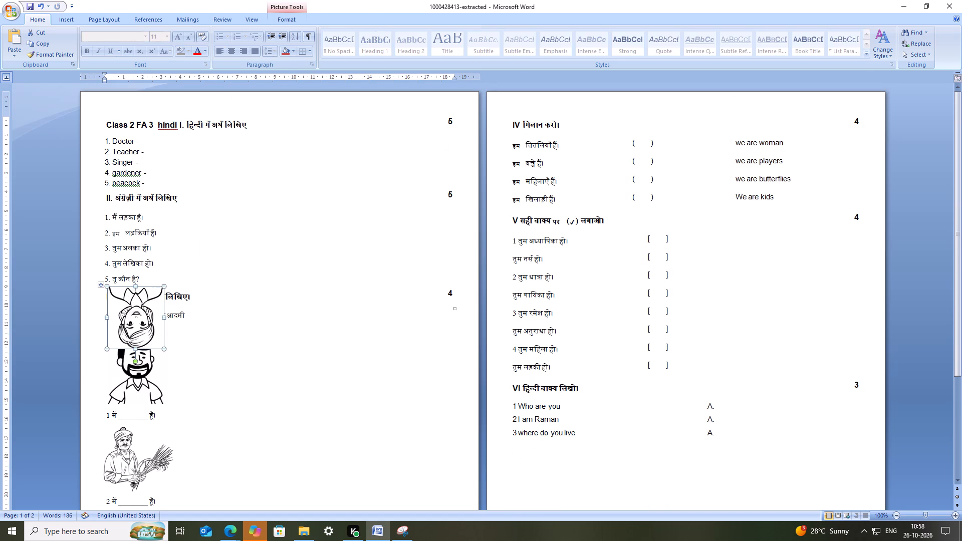
key("ctrl+z")
left_click_drag(238, 140, 140, 212)
Move the woman's picture between questions 2 and 3, shrinking it slightly more so it clears both fill-in lines.
left_click_drag(133, 238, 188, 392)
scroll(277, 331, "down", 3)
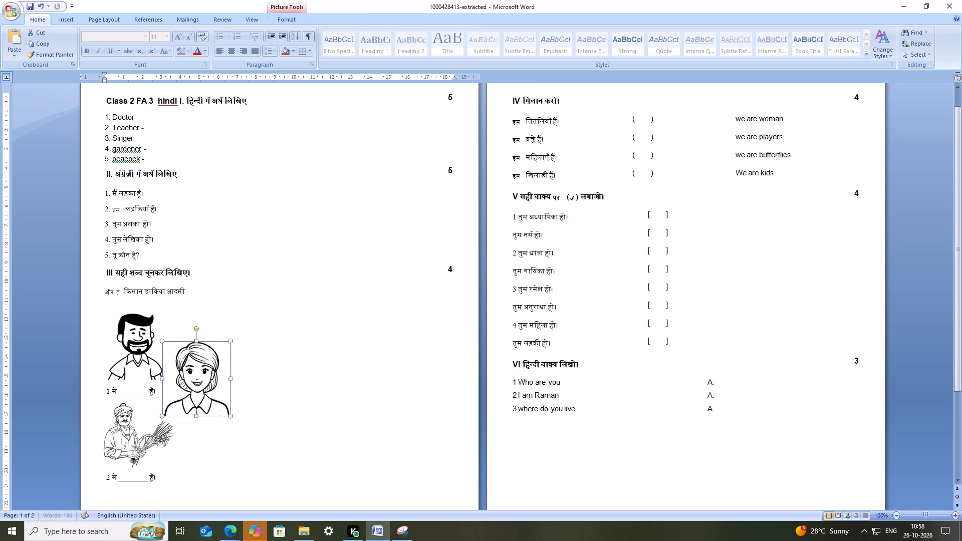
scroll(277, 331, "down", 2)
left_click_drag(219, 289, 161, 424)
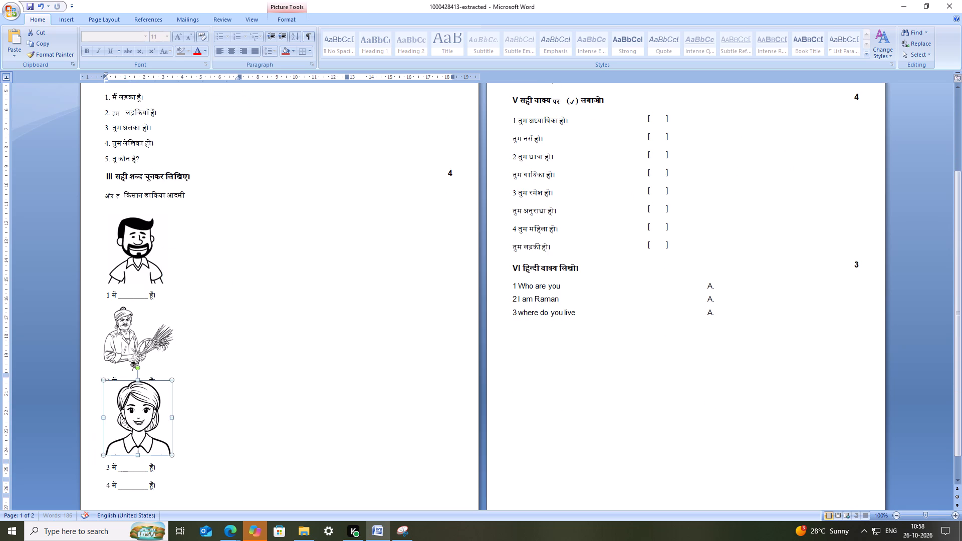
left_click_drag(171, 381, 161, 403)
left_click_drag(143, 416, 149, 412)
left_click(188, 404)
Add four blank lines between questions 3 and 4 of section III for the next picture.
left_click(174, 479)
left_click(179, 475)
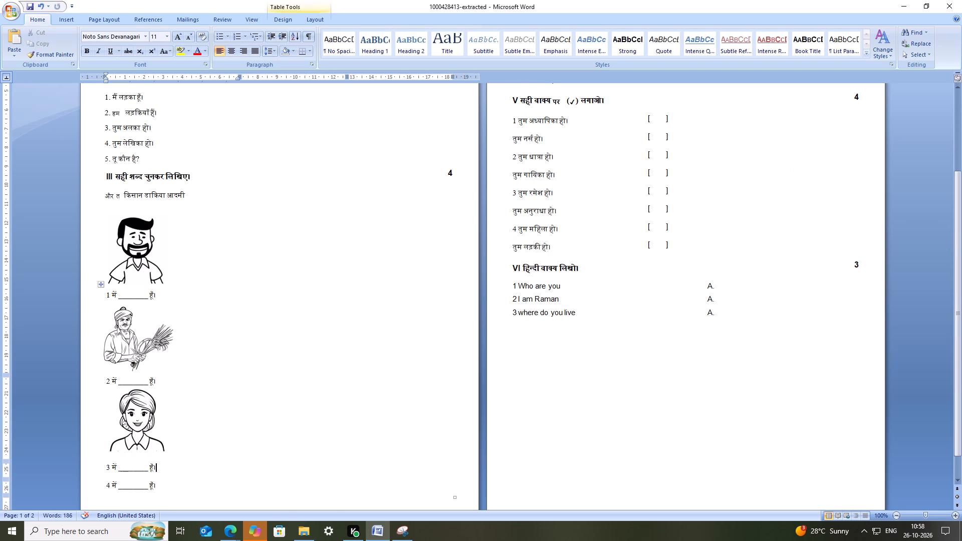
key("Return")
key("Return")
key("Return")
key("Return")
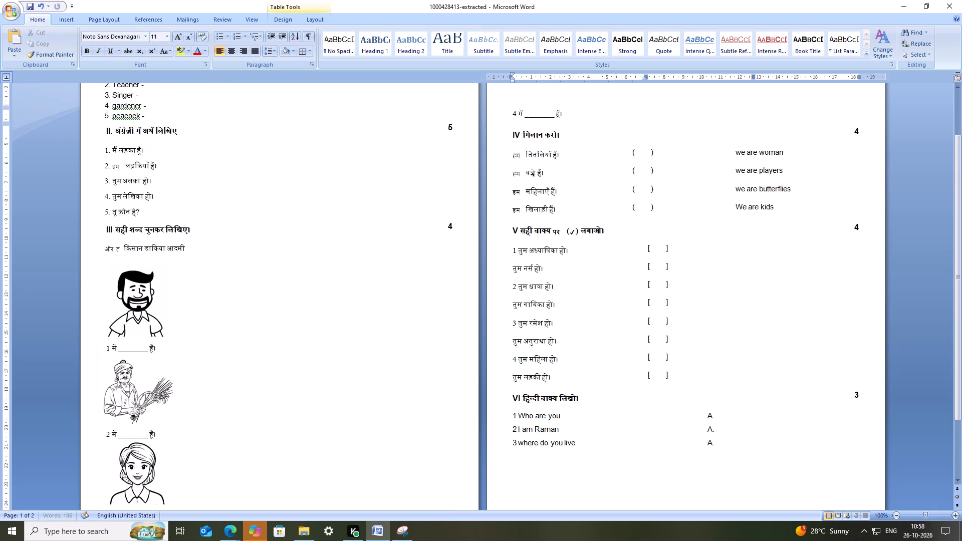
key("Return")
scroll(601, 303, "up", 6)
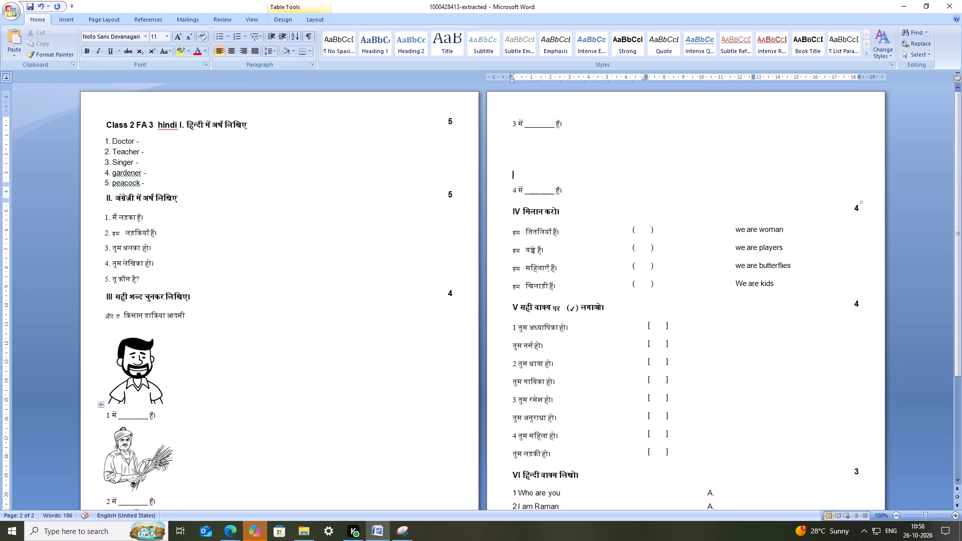
key("BackSpace")
scroll(409, 346, "down", 5)
scroll(202, 450, "down", 2)
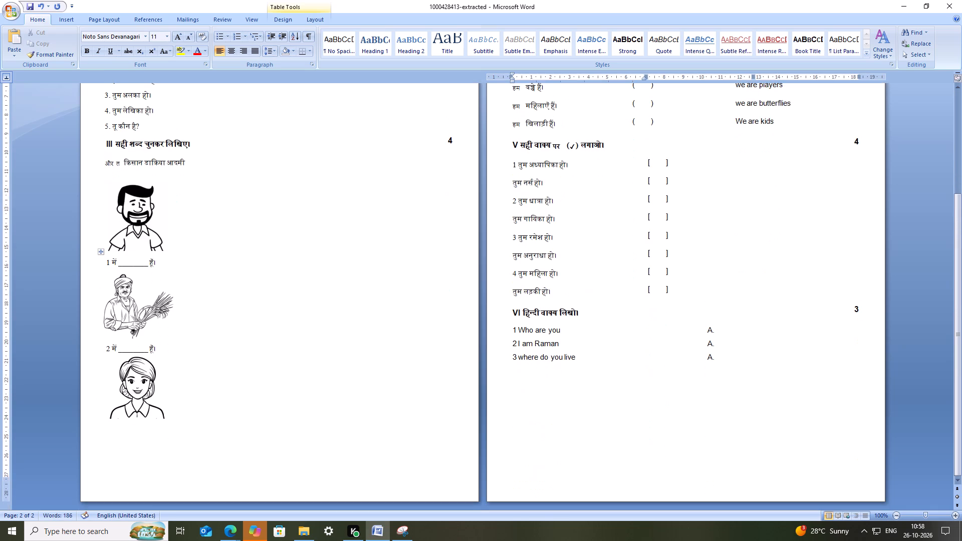
Nudge the man's picture slightly upward and delete one blank line between it and question 1 of section III.
left_click(154, 456)
left_click(153, 469)
left_click_drag(142, 216, 142, 216)
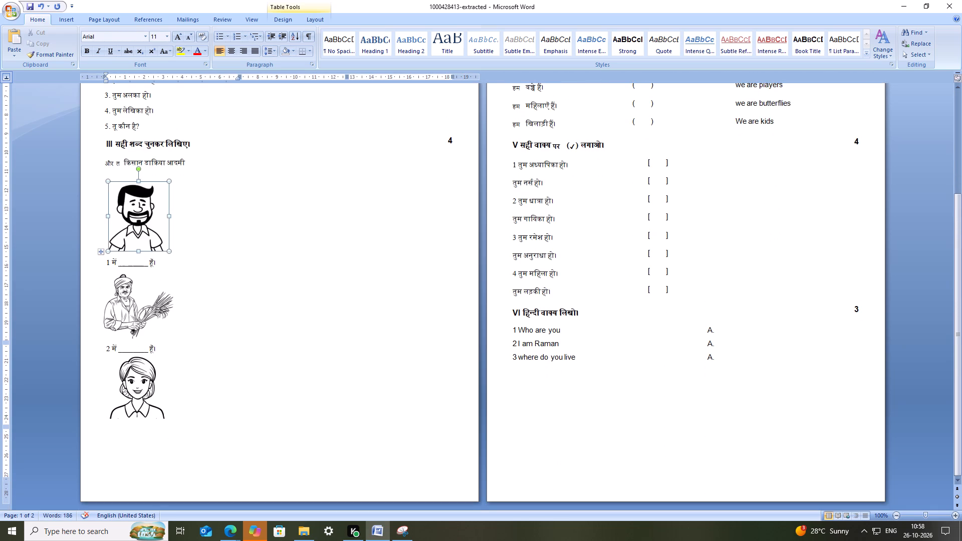
left_click_drag(142, 216, 142, 208)
left_click(112, 253)
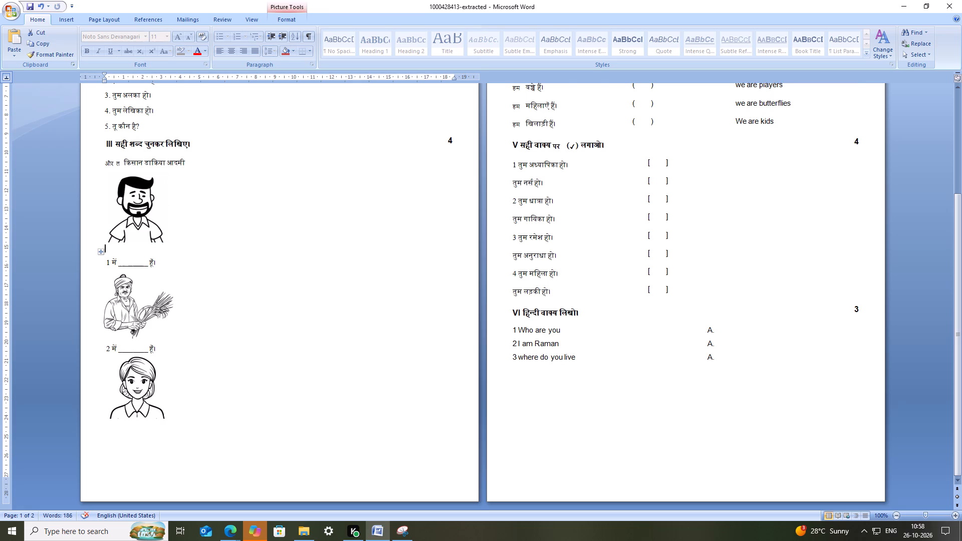
key("BackSpace")
Add six blank lines above question 4 of section III to make room for its picture.
scroll(522, 301, "up", 7)
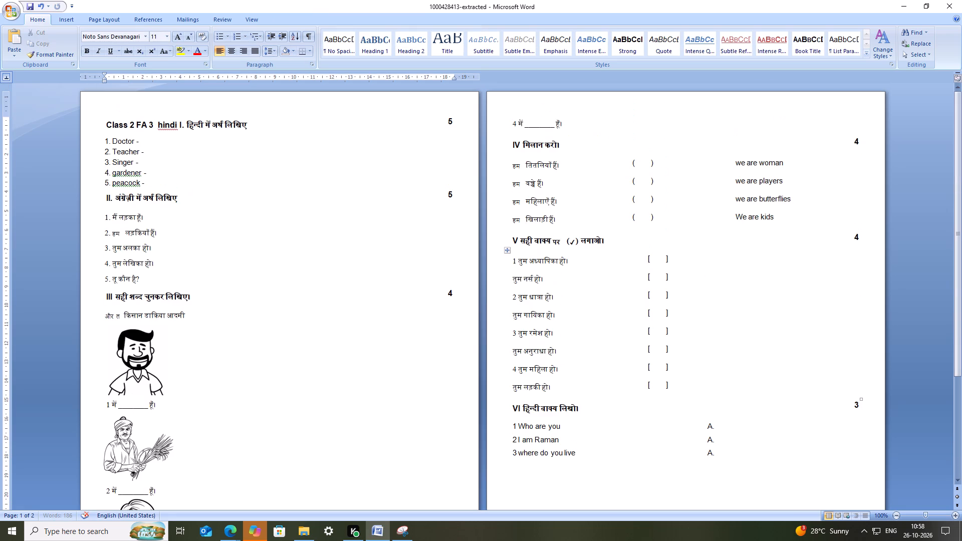
left_click(530, 116)
left_click(512, 123)
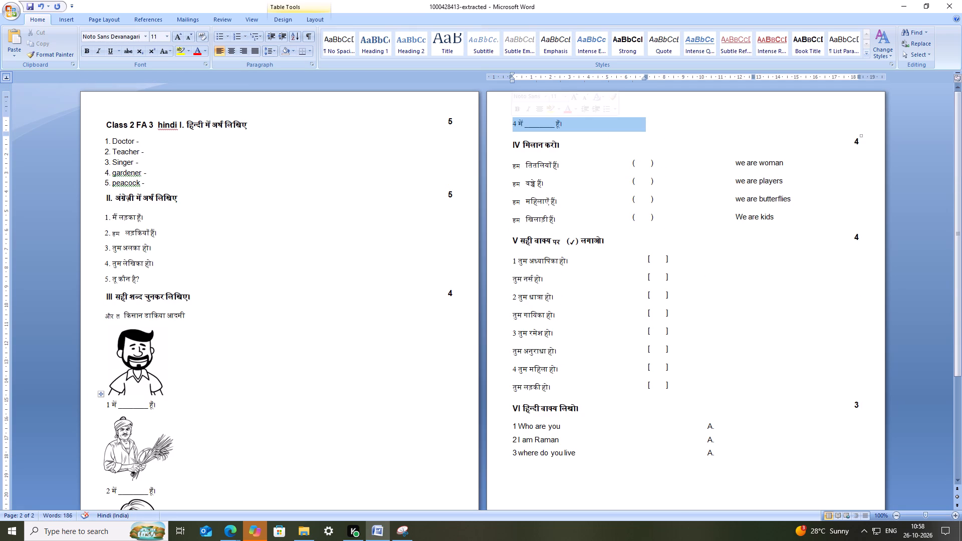
left_click(514, 124)
key("Left")
key("Return")
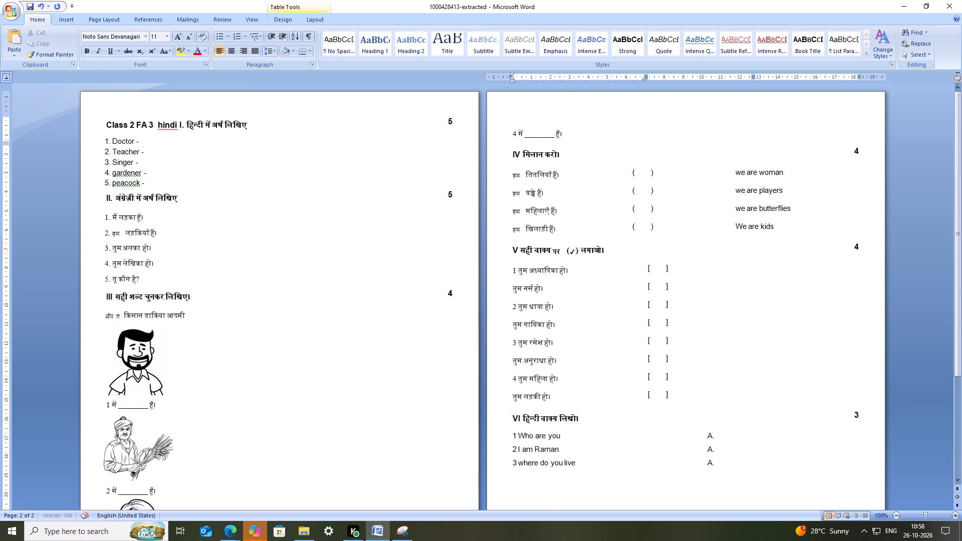
key("Return")
key("Return")
key("Return")
key("Return")
key("Return")
left_click(530, 128)
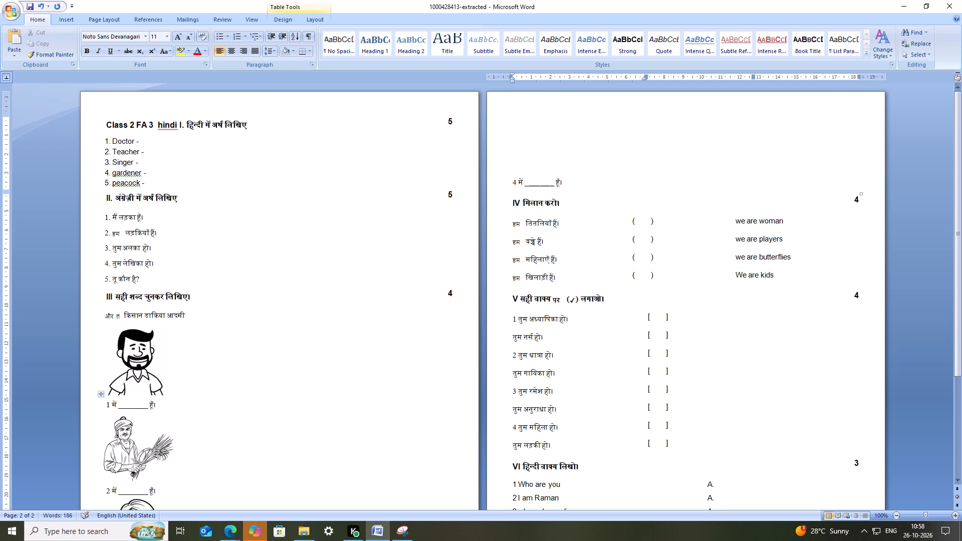
Save the exam paper.
key("ctrl+s")
key("ctrl+s")
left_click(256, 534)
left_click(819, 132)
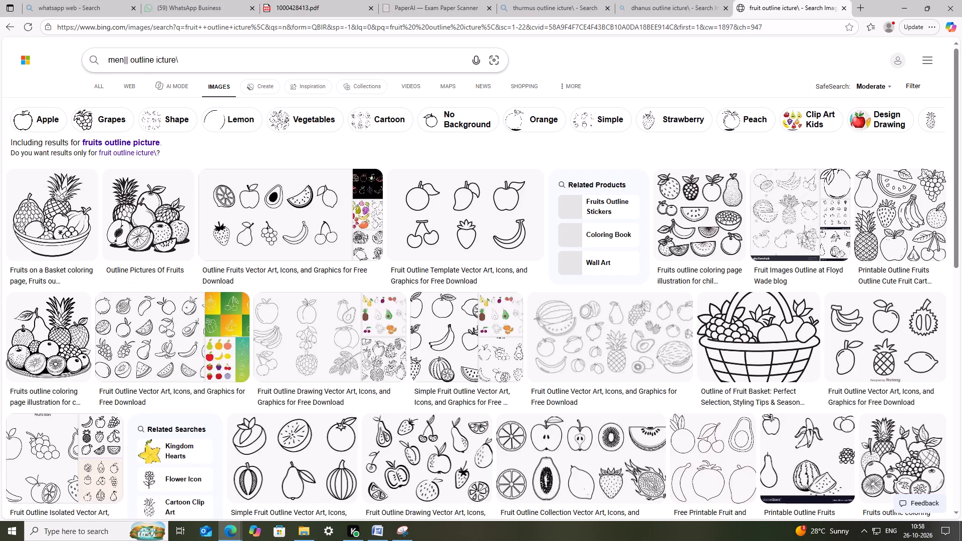
left_click_drag(129, 60, 100, 66)
key("BackSpace")
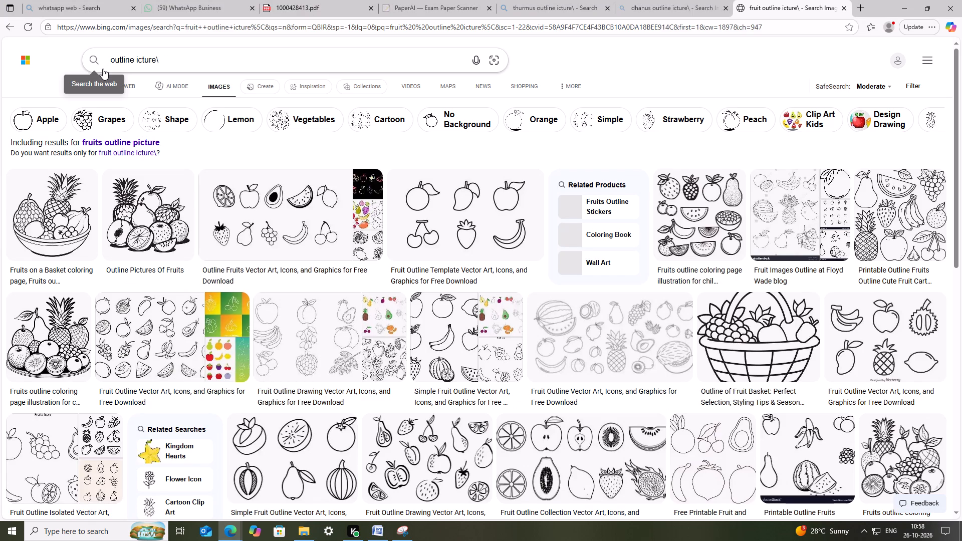
type("postman")
key("Return")
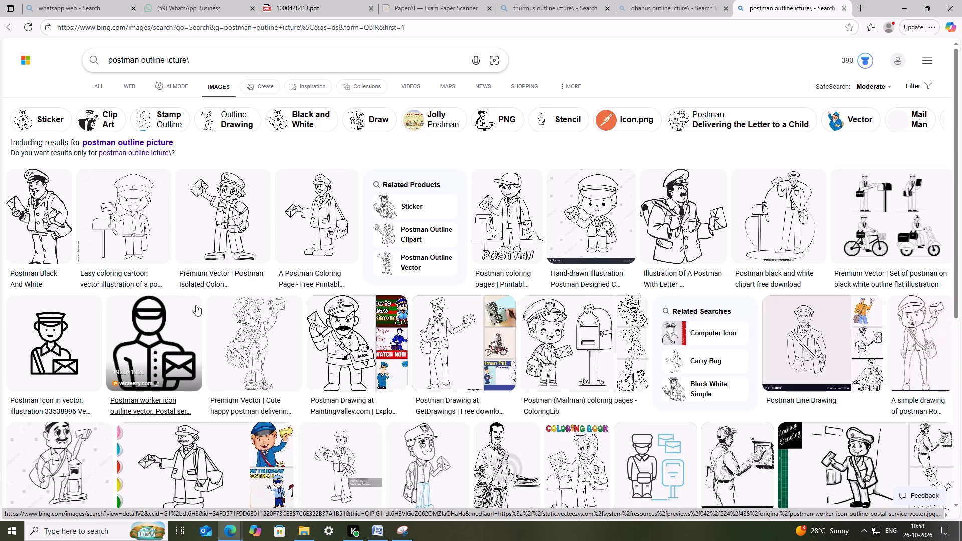
Open the "Postman Isolated Coloring Page for Kids" image of a postman holding up an envelope.
scroll(517, 286, "down", 1)
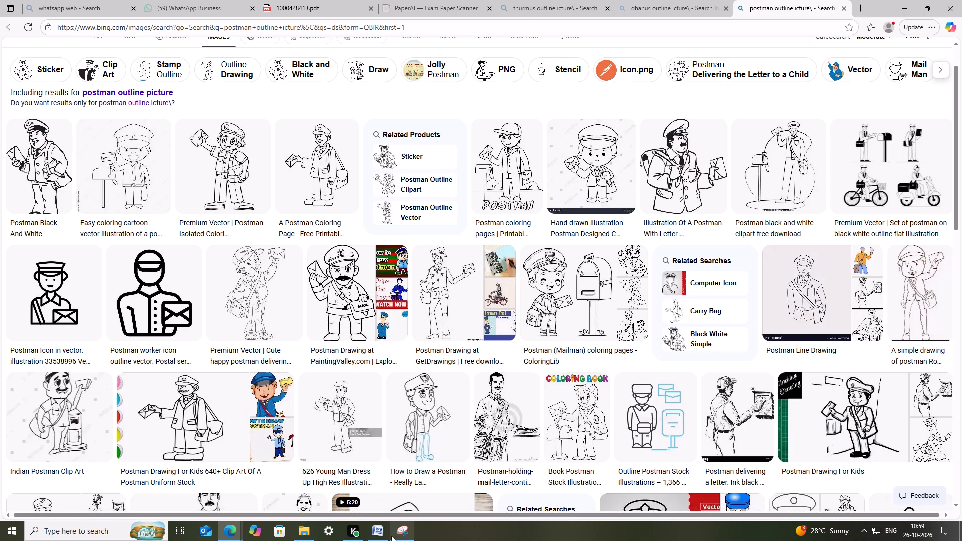
left_click(378, 535)
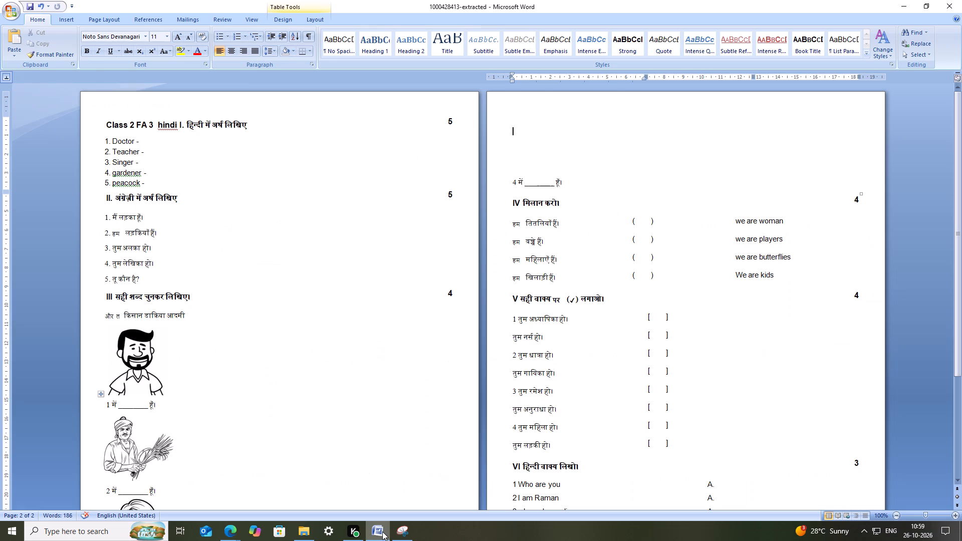
left_click(374, 535)
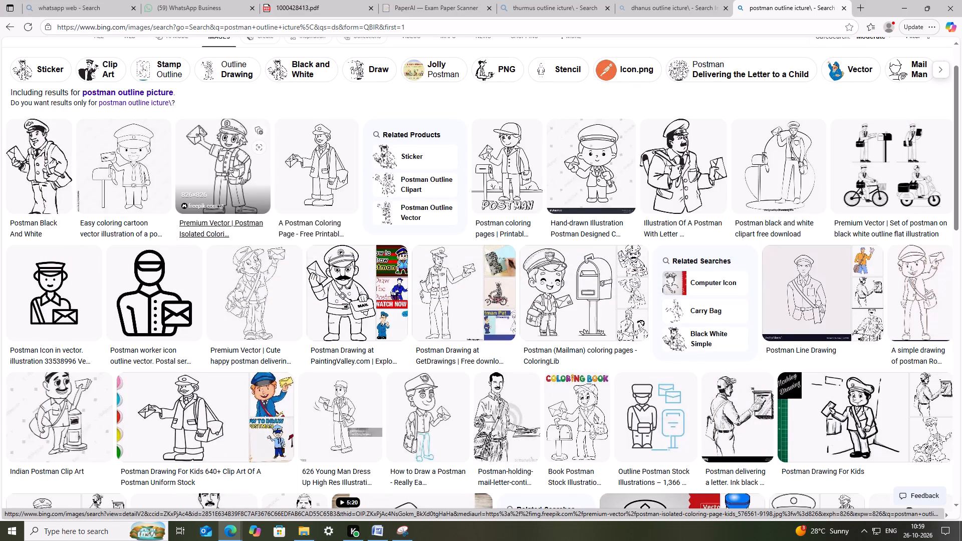
left_click(217, 155)
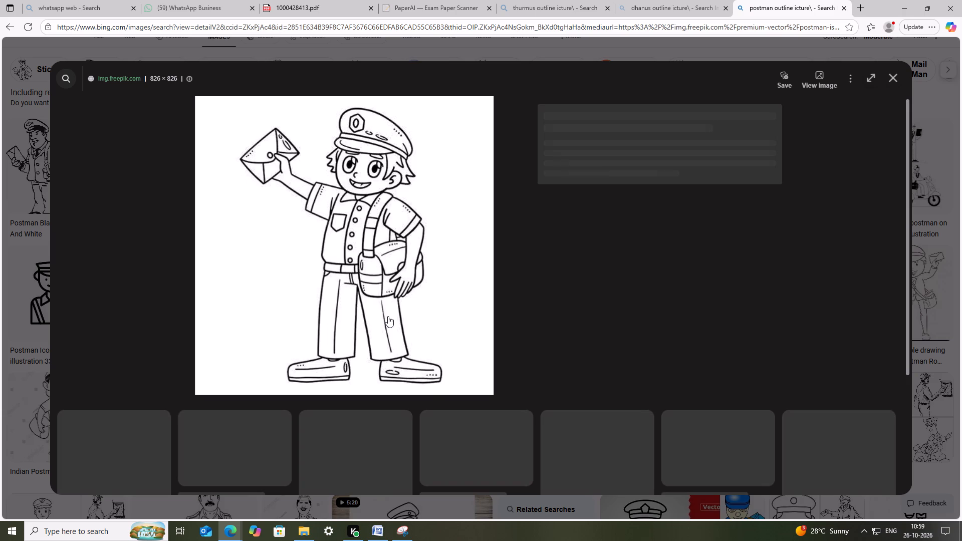
Capture the postman from cap to just below the belt with Snipping Tool, including the envelope, and copy the snip.
left_click(400, 522)
left_click(211, 61)
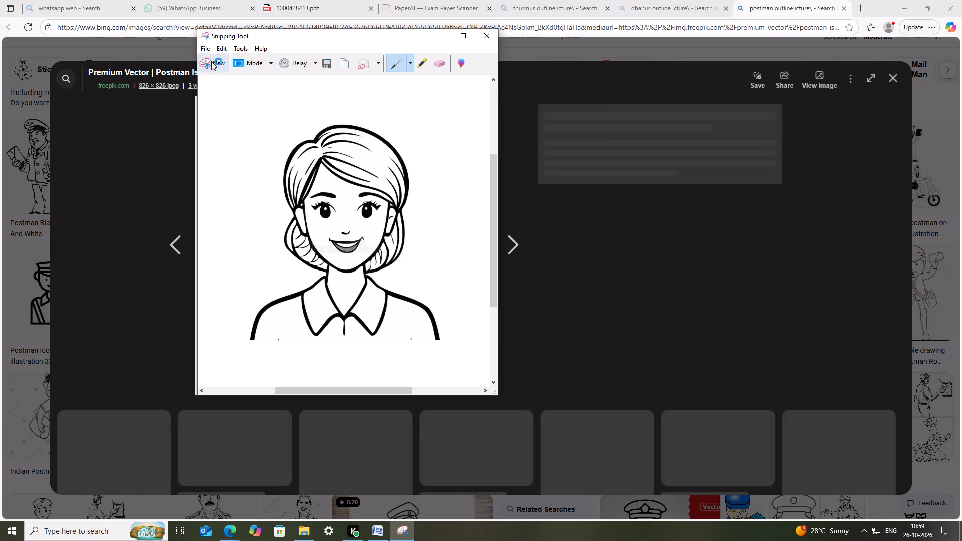
left_click_drag(209, 100, 444, 128)
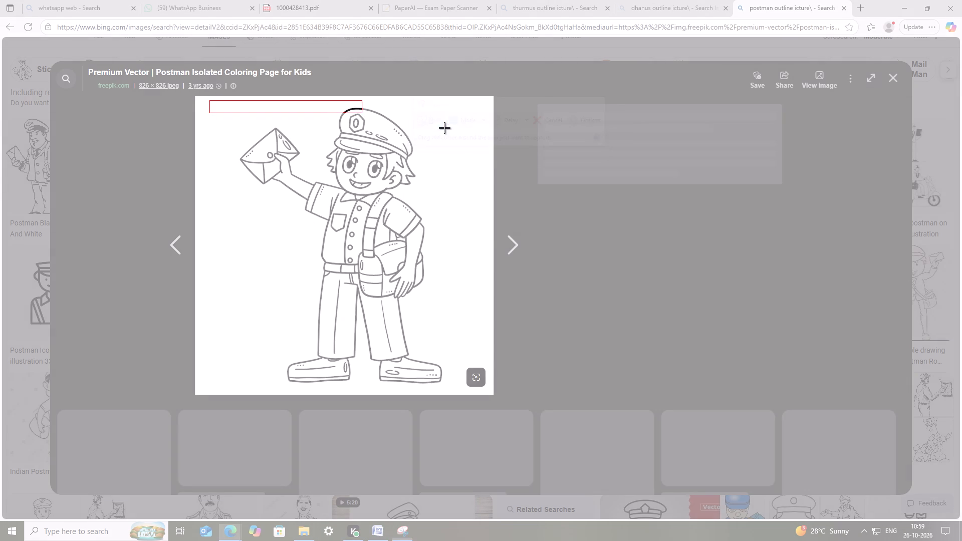
left_click_drag(444, 128, 461, 299)
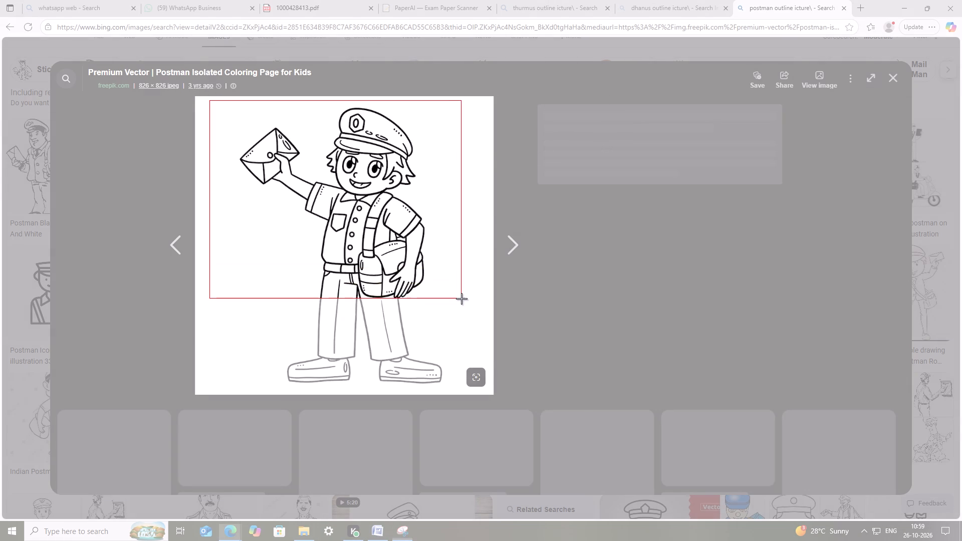
left_click_drag(461, 299, 461, 299)
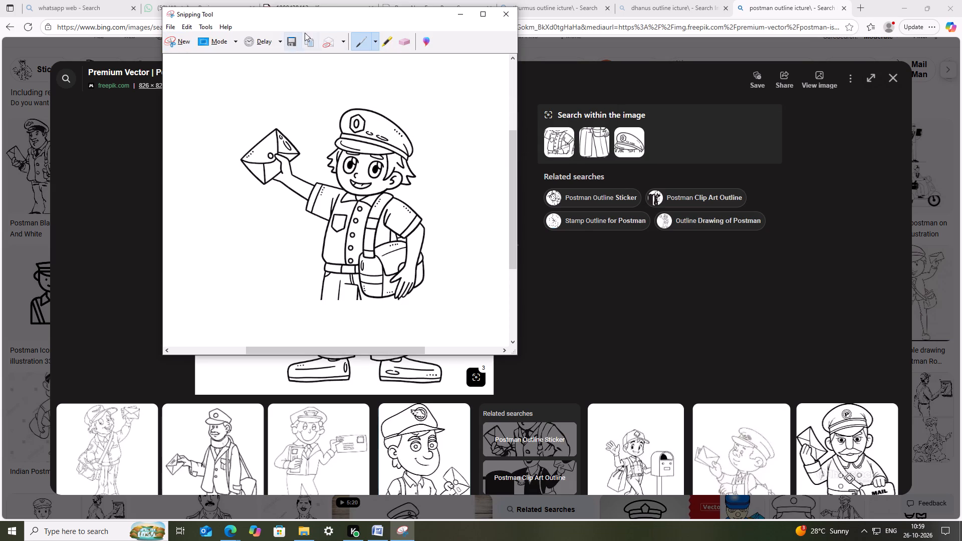
left_click(313, 38)
left_click(319, 44)
left_click(453, 17)
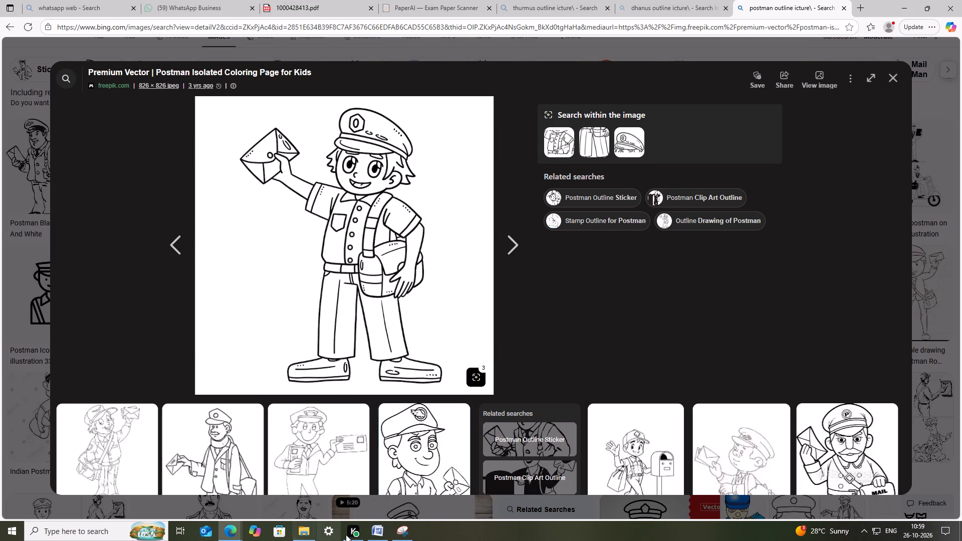
Switch to Word and paste the postman's picture into the blank space above question 4.
left_click(375, 536)
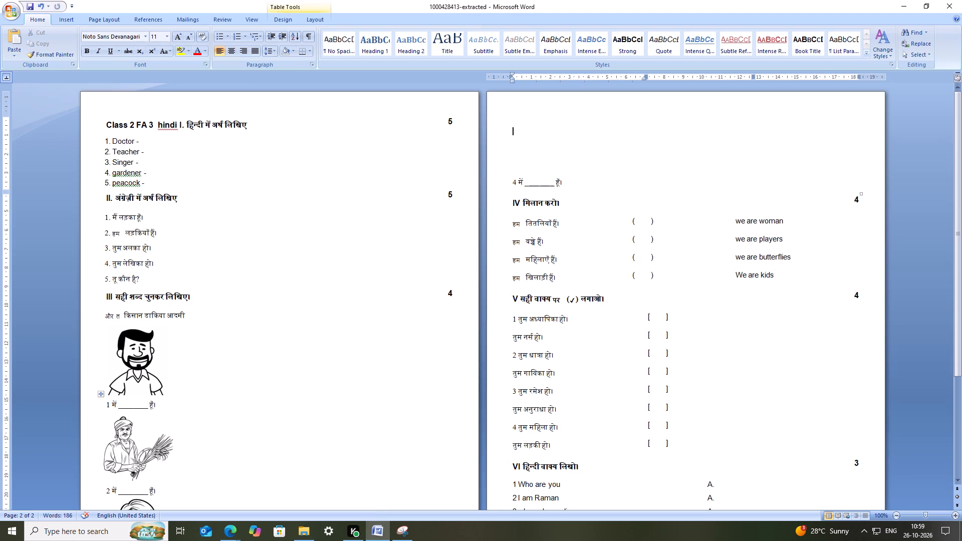
left_click(548, 120)
key("ctrl+v")
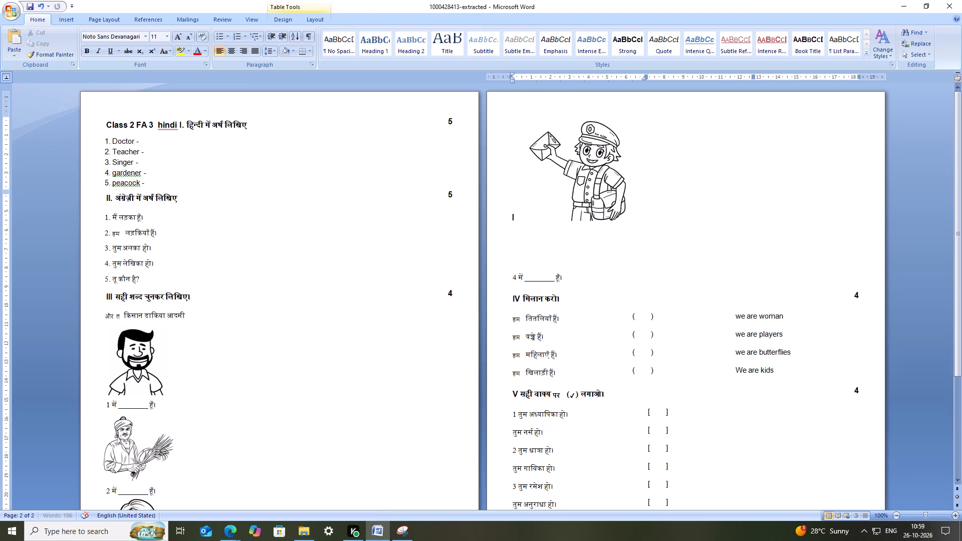
Set the postman's picture to In Front of Text wrapping.
left_click(598, 172)
right_click(598, 172)
left_click_drag(639, 276, 644, 282)
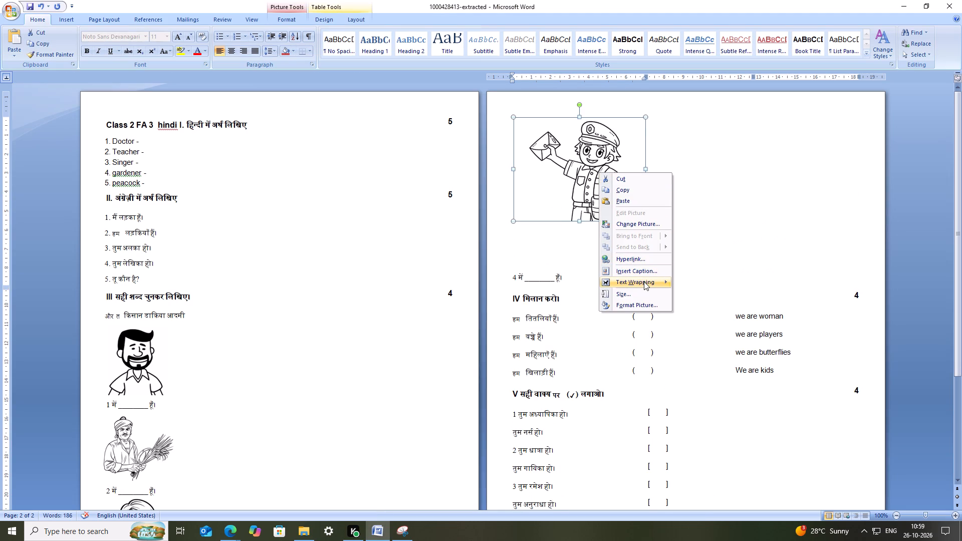
left_click_drag(644, 282, 644, 283)
left_click(720, 327)
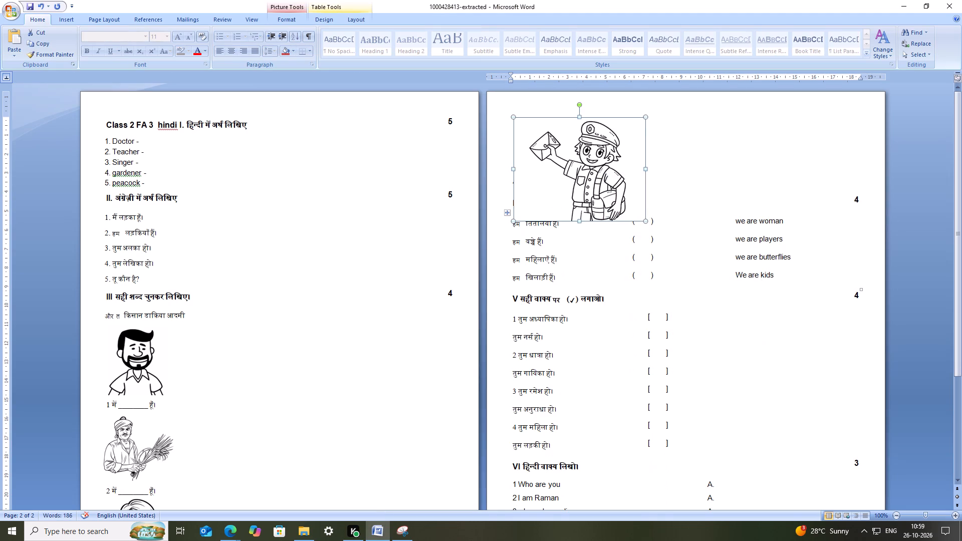
Shrink the postman's picture proportionally to under half its size so it clears question 4's fill-in line.
left_click_drag(646, 221, 581, 180)
left_click(654, 176)
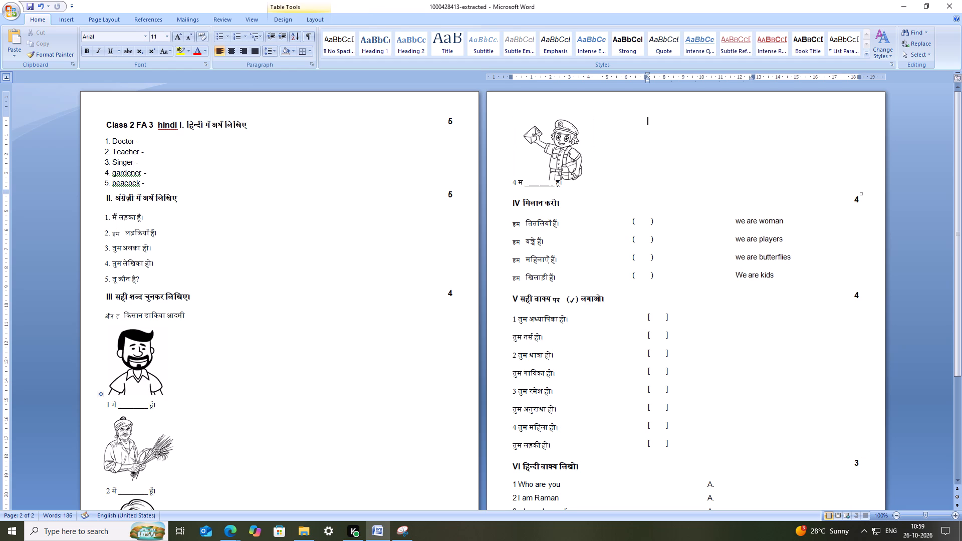
left_click(573, 163)
left_click_drag(594, 181, 575, 168)
left_click(634, 176)
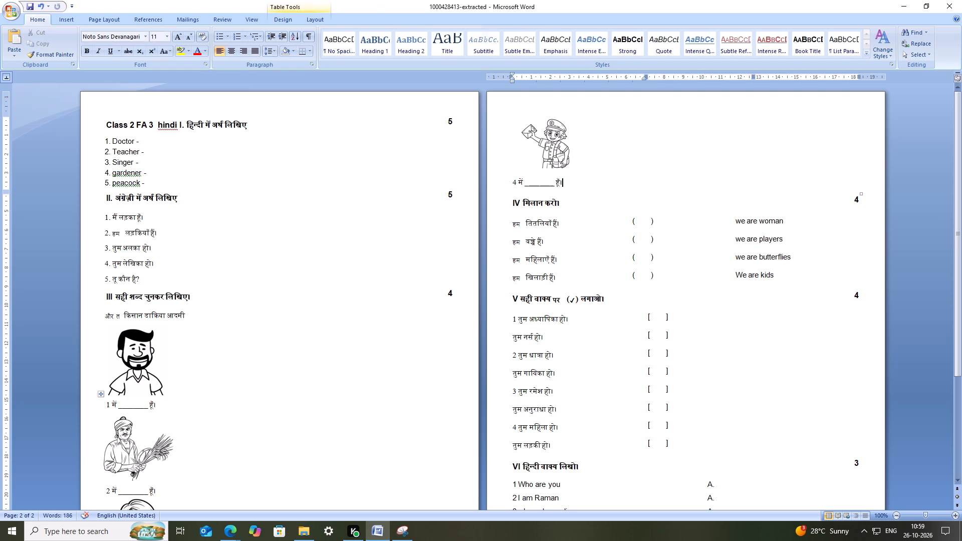
Add one more blank line above question 4, then slightly enlarge and nudge the postman's picture to fill the space.
left_click(609, 163)
key("Return")
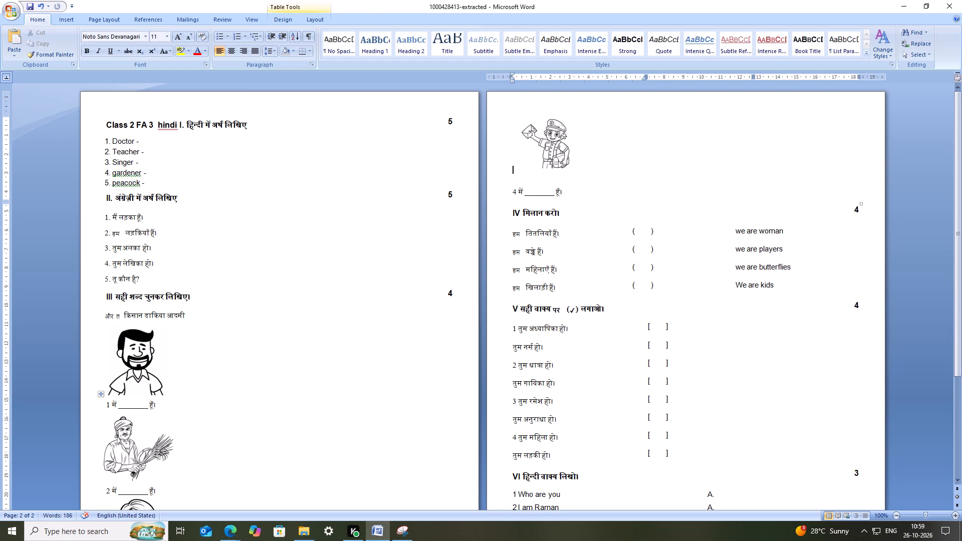
left_click(549, 148)
left_click_drag(579, 170, 588, 172)
left_click_drag(571, 164, 566, 162)
left_click(637, 167)
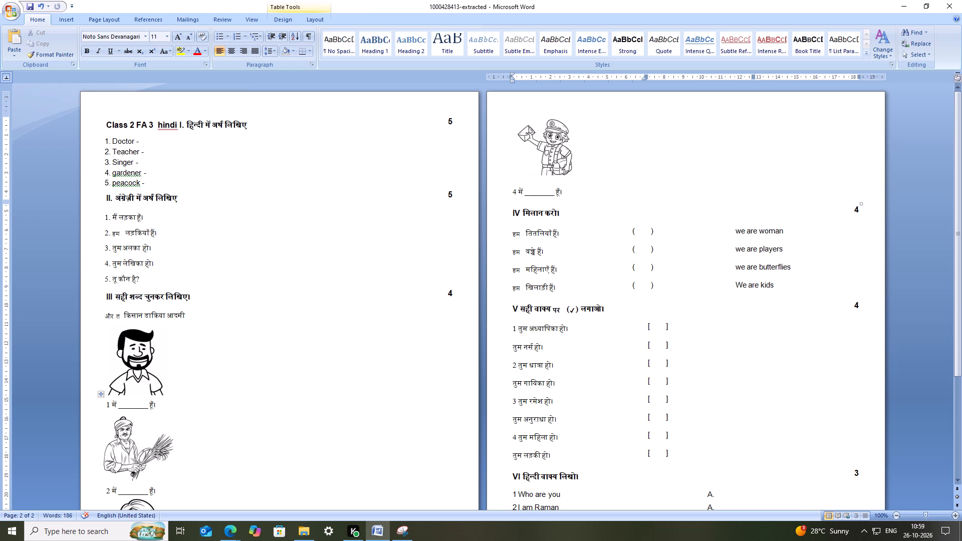
Save and close the exam paper, then exit Word.
key("ctrl+s")
key("ctrl+s")
key("ctrl+s")
key("ctrl+s")
key("ctrl+w")
left_click(718, 187)
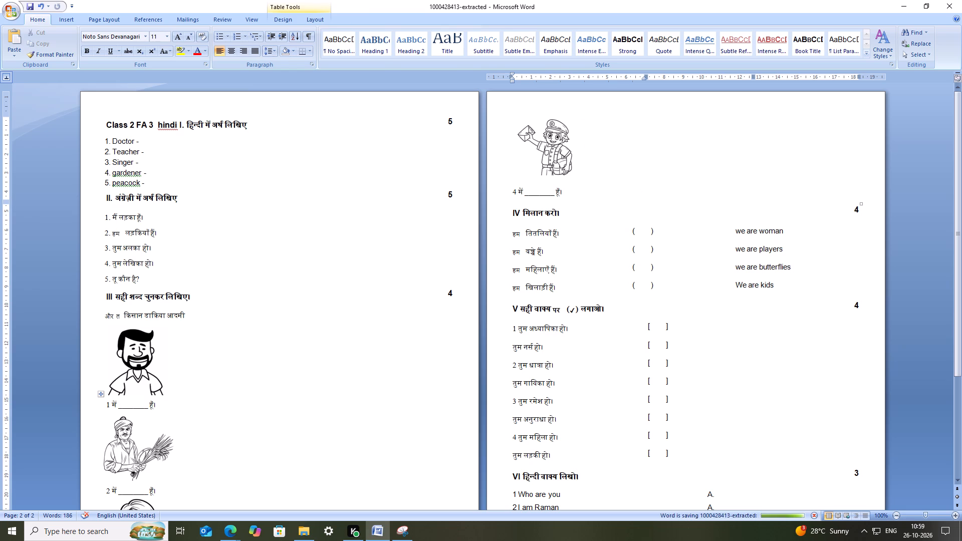
left_click(466, 186)
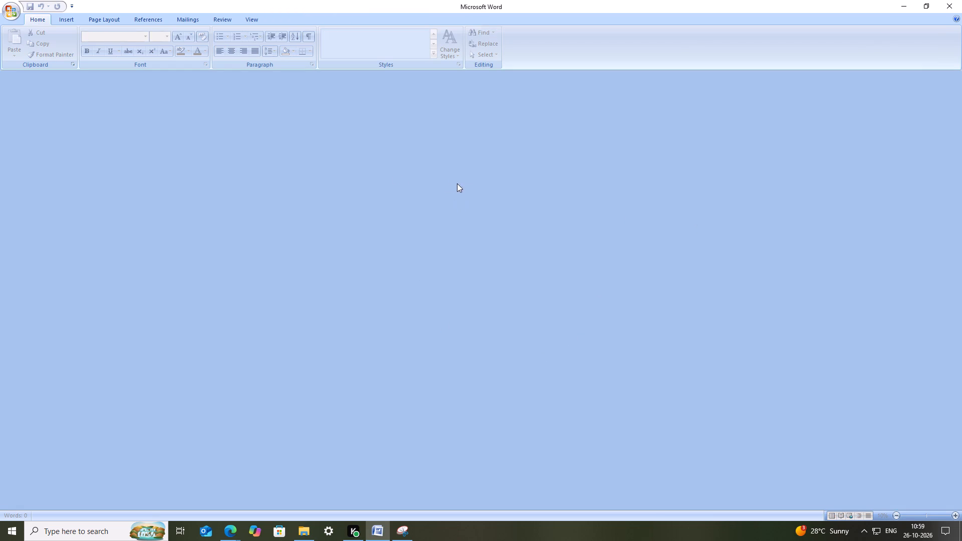
left_click(961, 0)
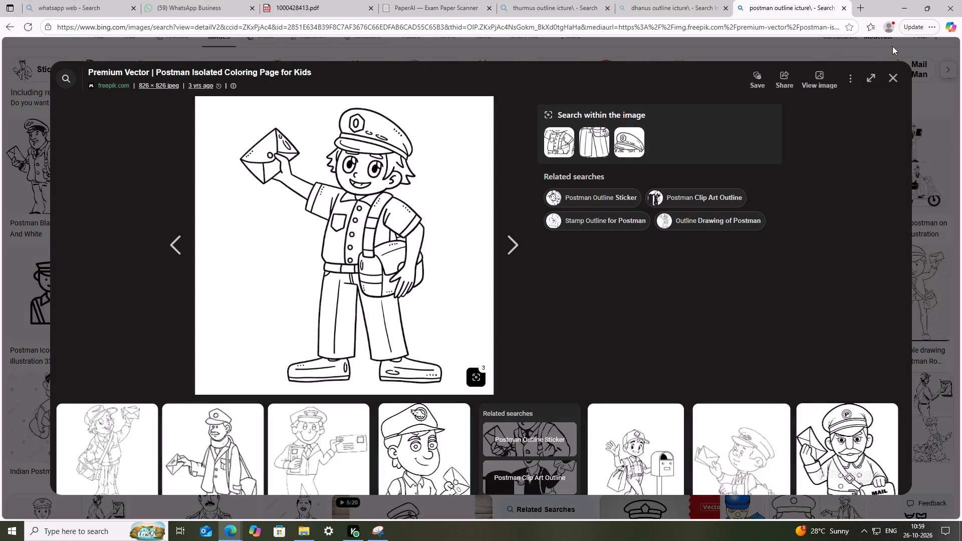
left_click(934, 27)
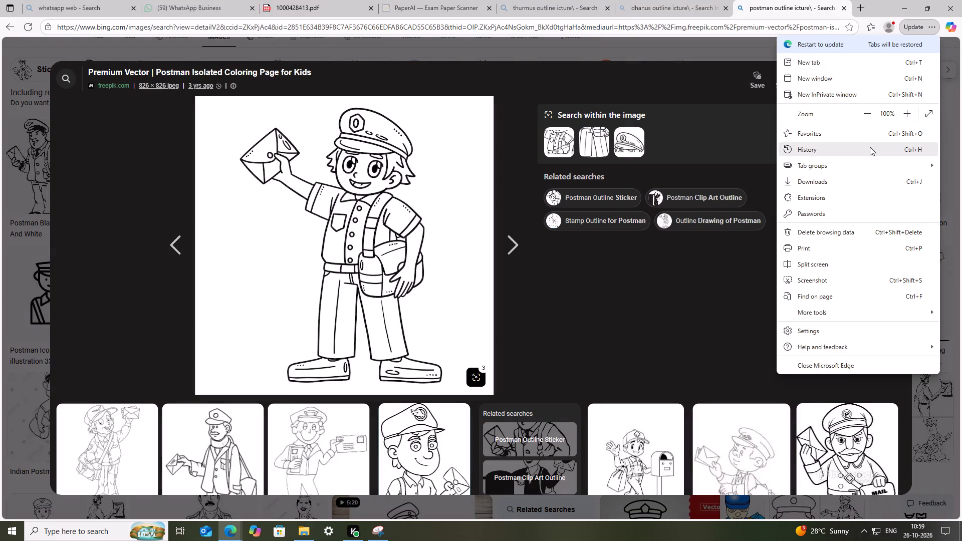
left_click(850, 182)
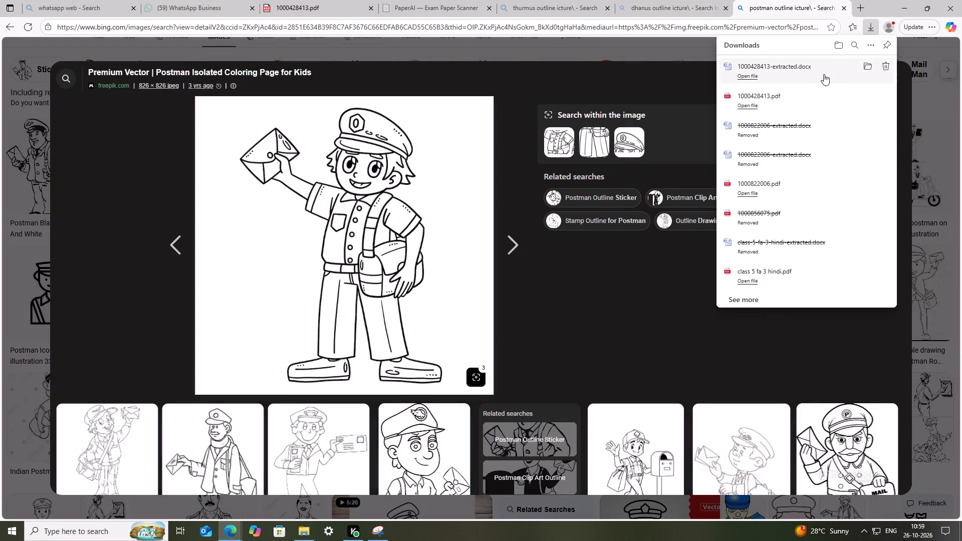
left_click(819, 72)
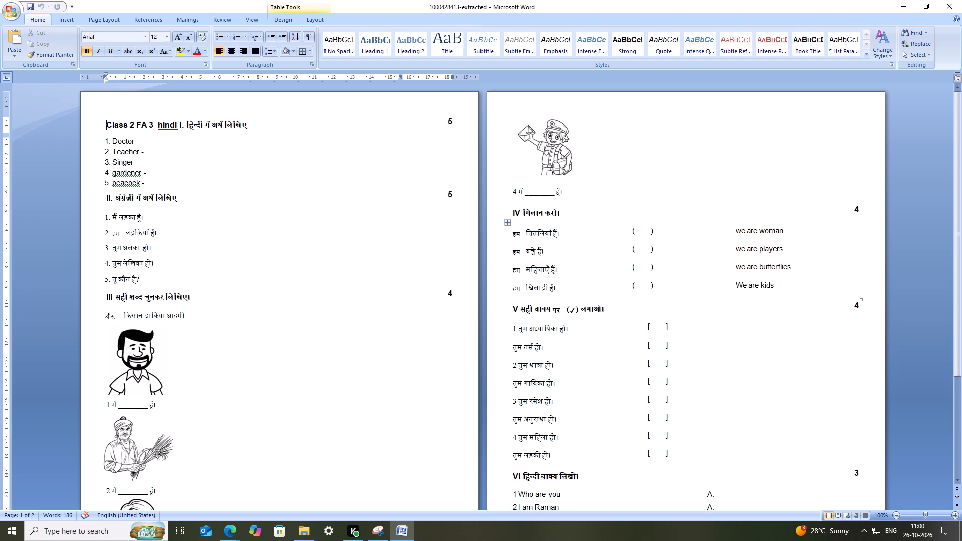
Delete the empty round bracket pairs from all four rows of section IV's matching exercise and save the paper.
left_click_drag(654, 230, 640, 231)
key("BackSpace")
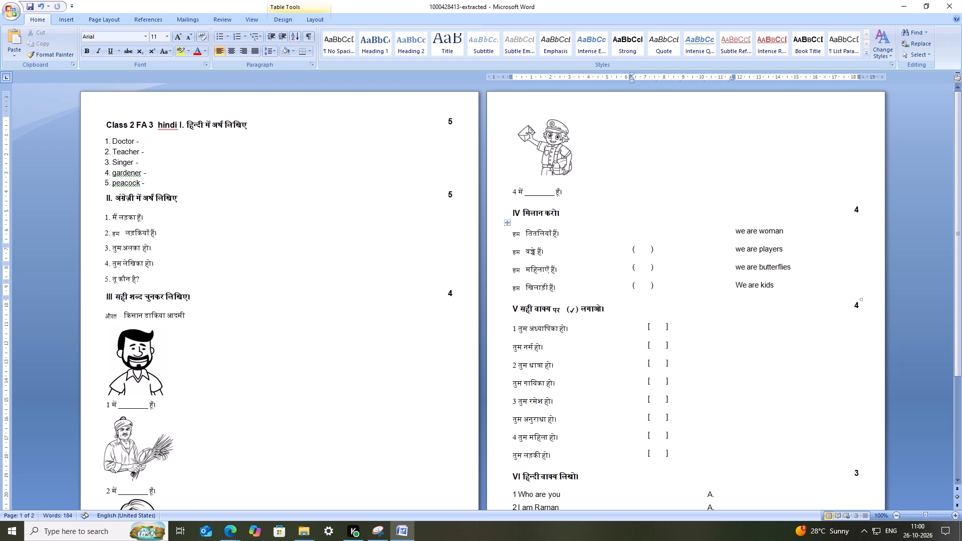
left_click_drag(657, 249, 640, 249)
key("BackSpace")
left_click_drag(657, 266, 655, 266)
left_click_drag(655, 266, 635, 269)
key("BackSpace")
left_click_drag(655, 285, 636, 289)
key("BackSpace")
key("ctrl+s")
key("ctrl+s")
Number section IV's four Hindi sentences 1. to 4. as plain text without automatic list formatting, and save the paper.
left_click(510, 237)
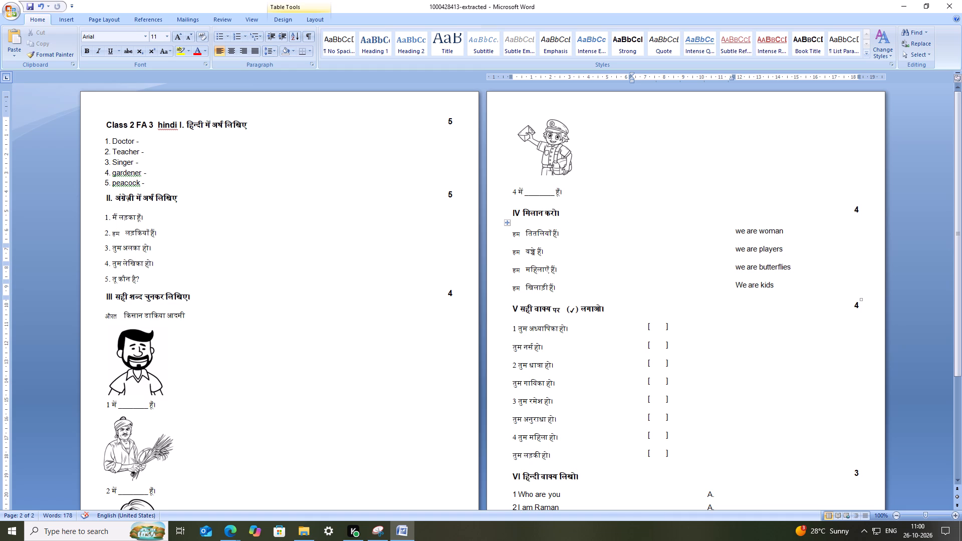
left_click(512, 237)
left_click(673, 242)
left_click(514, 234)
type("1.")
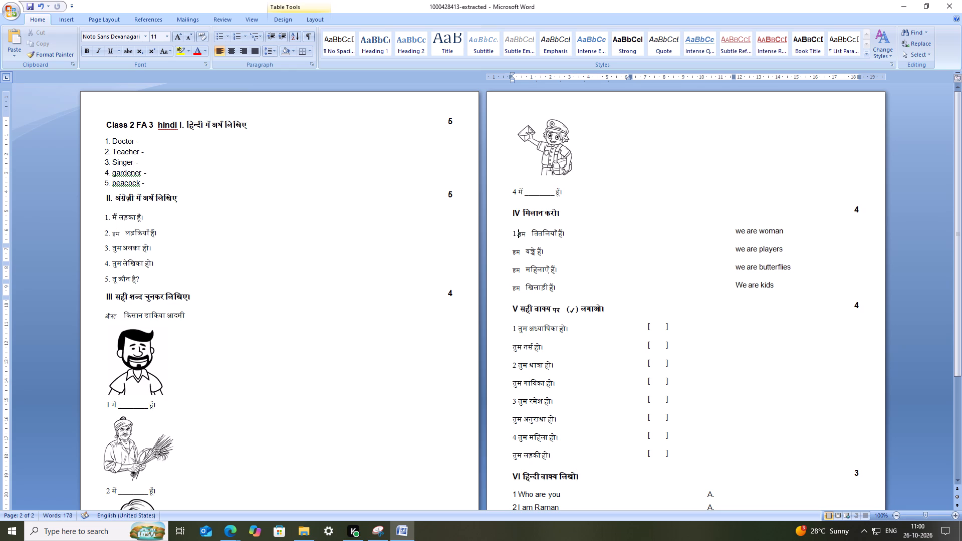
key("space")
key("Down")
key("ctrl+z")
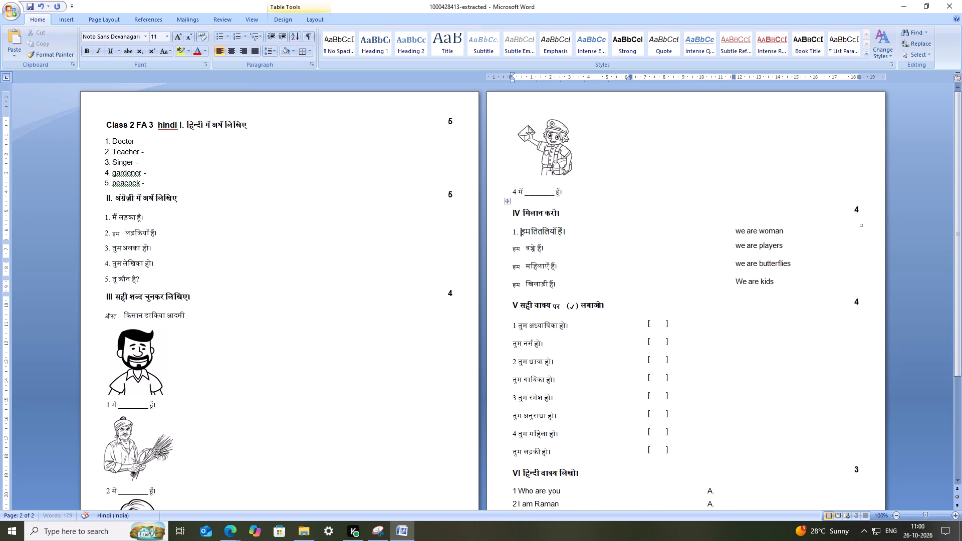
key("Down")
key("Left")
type("2.")
key("space")
key("space")
key("Down")
key("Left")
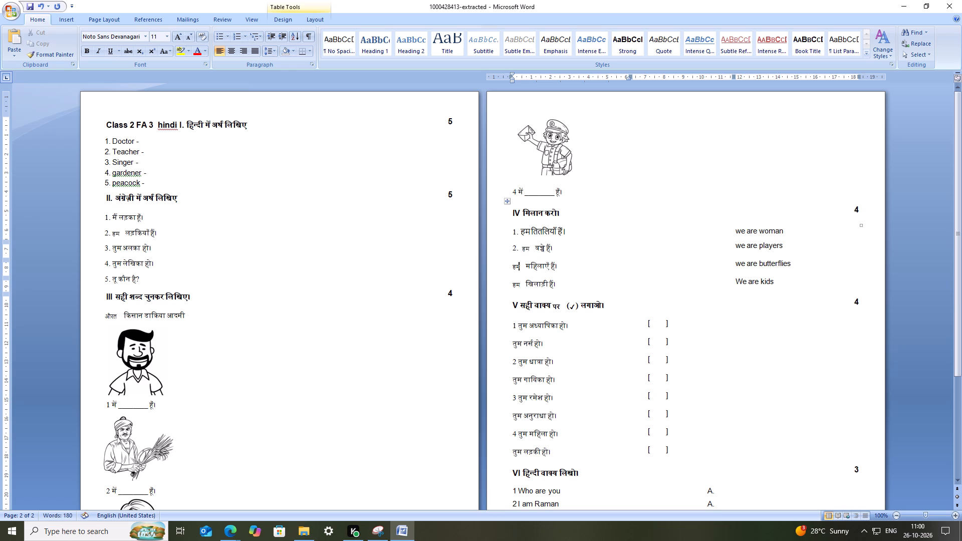
key("Left")
type("3.")
key("space")
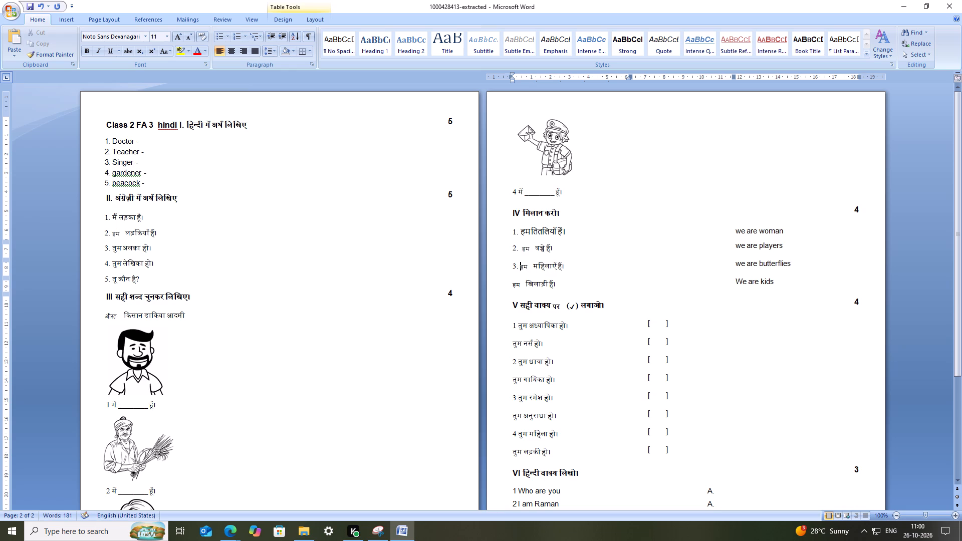
key("Down")
key("Left")
type("4.")
key("space")
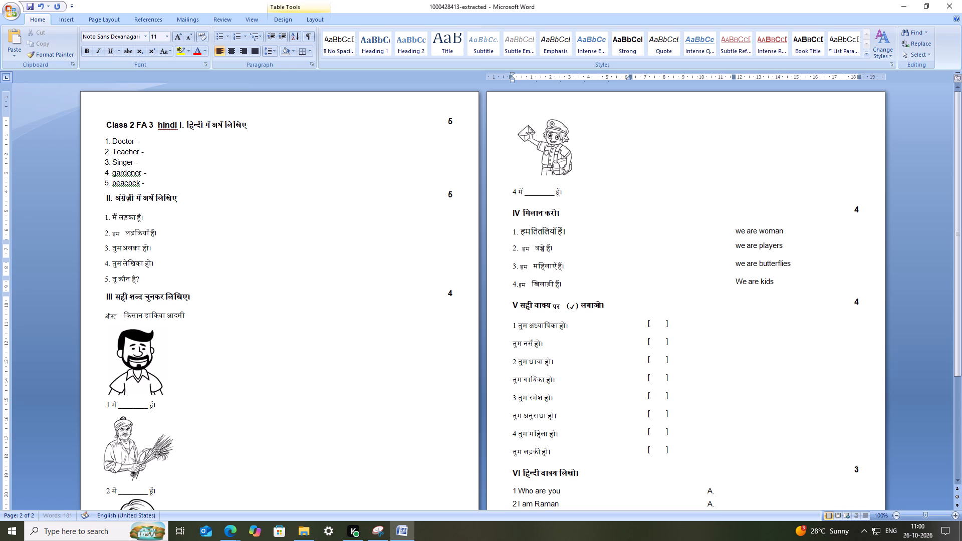
key("ctrl+s")
key("ctrl+s")
key("ctrl+s")
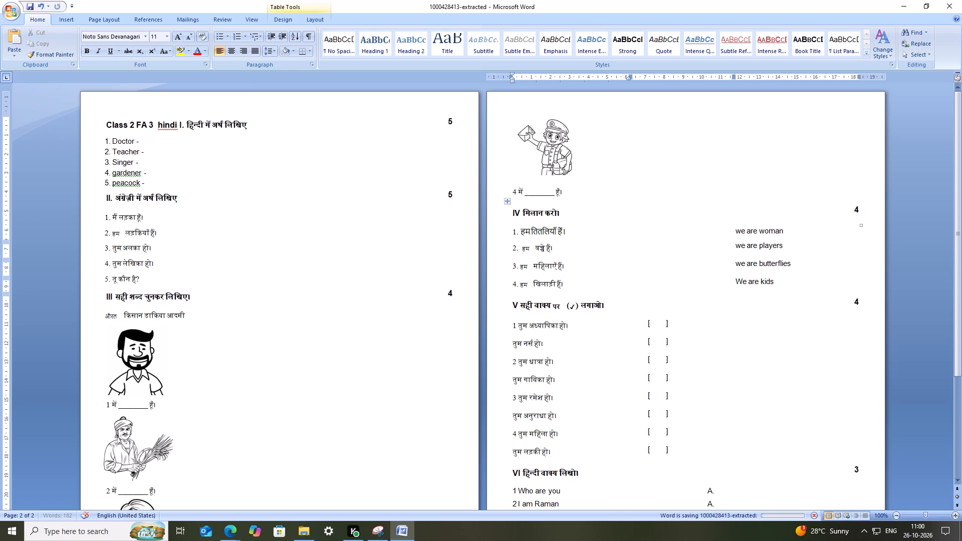
Insert 20 spaces between section V's number 1 and its sentence "तुम अध्यापिका हो।" to open a wide gap.
left_click(651, 245)
scroll(646, 312, "down", 2)
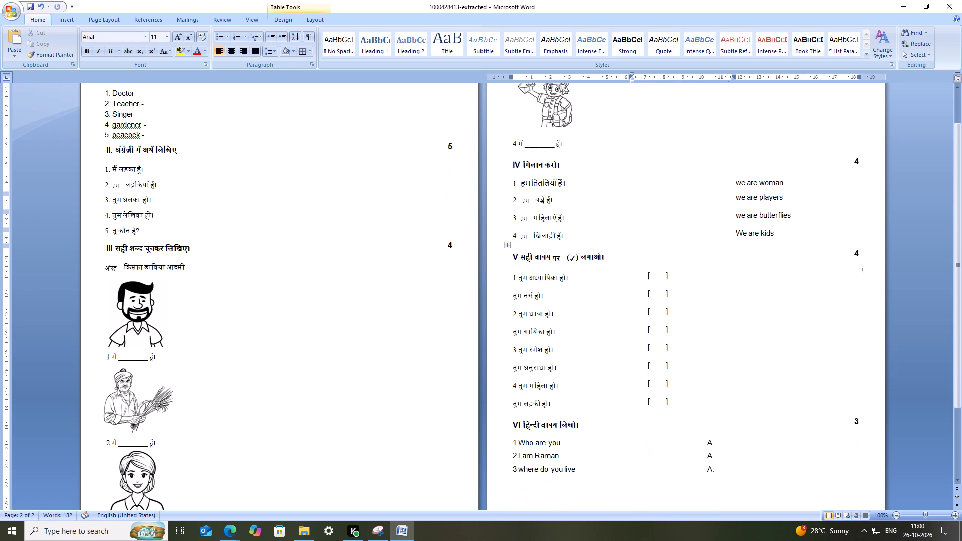
scroll(671, 297, "down", 2)
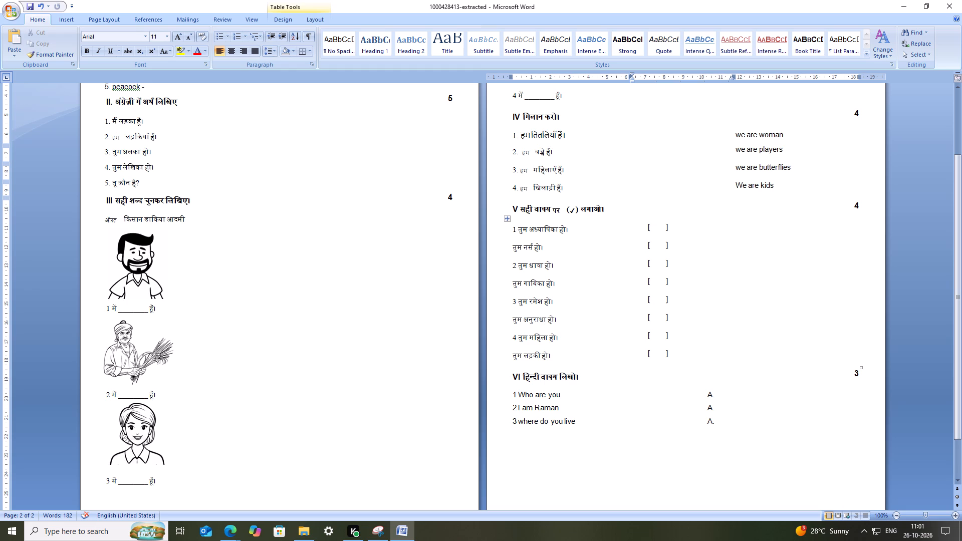
key("space")
left_click(521, 233)
left_click(517, 233)
key("space")
key("space")
key("space")
key("space")
key("space")
key("space")
key("space")
key("space")
key("space")
key("space")
key("space")
key("space")
key("space")
key("space")
key("space")
key("space")
key("space")
key("space")
key("space")
key("space")
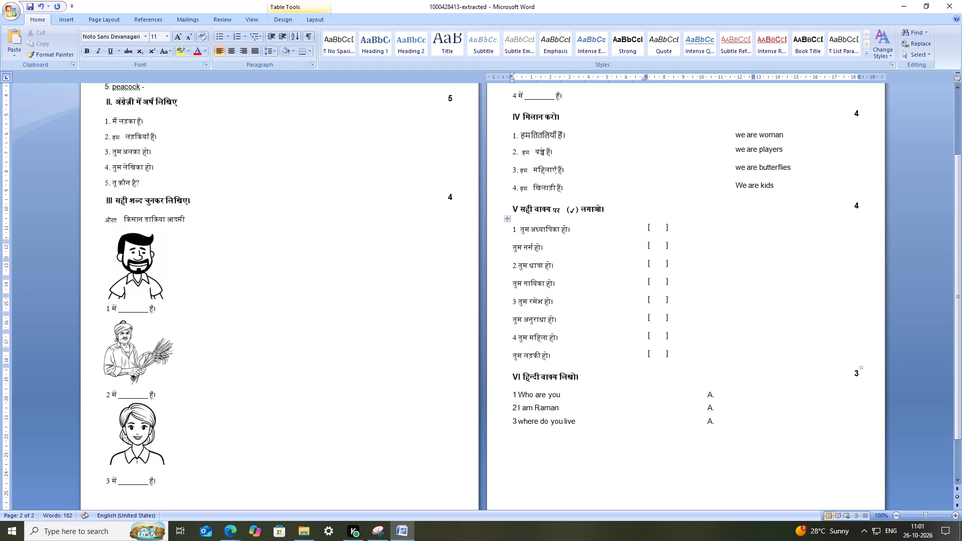
Indent "तुम नर्स हो।" in section V with spaces so it lines up under question 1's first sentence.
left_click(512, 249)
left_click(513, 248)
key("space")
key("space")
key("space")
key("space")
key("space")
key("space")
key("space")
key("space")
key("space")
key("space")
key("space")
key("space")
key("space")
key("space")
key("space")
key("space")
key("space")
key("space")
key("space")
key("space")
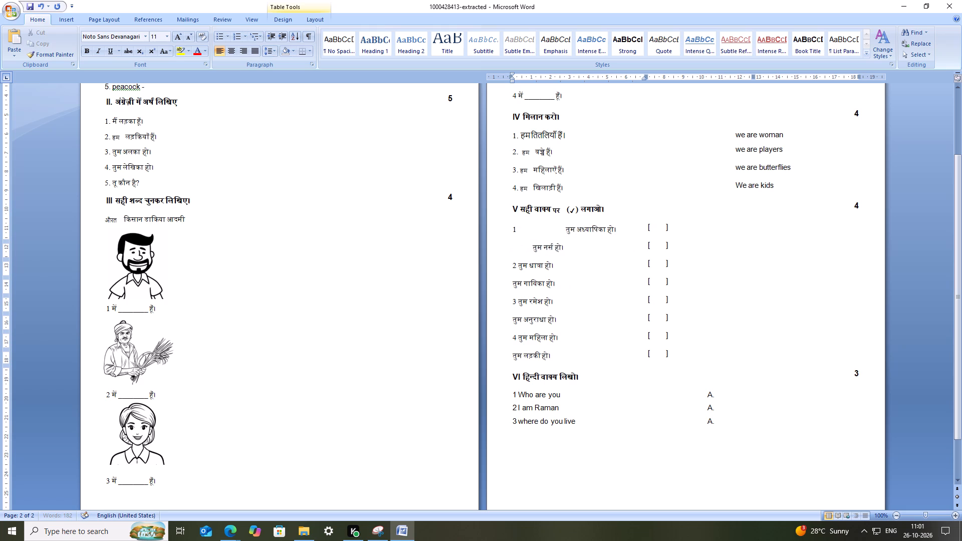
key("space")
key("space")
key("space")
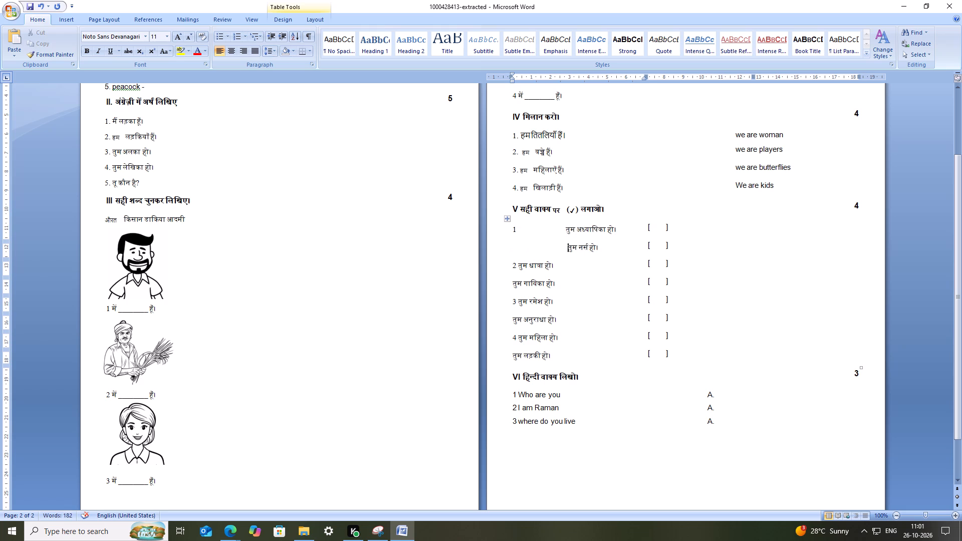
Add eight blank lines below the square brackets of "तुम नर्स हो।" to make room above question 2.
left_click(689, 249)
key("Return")
key("Return")
key("Return")
key("Return")
key("Return")
key("Return")
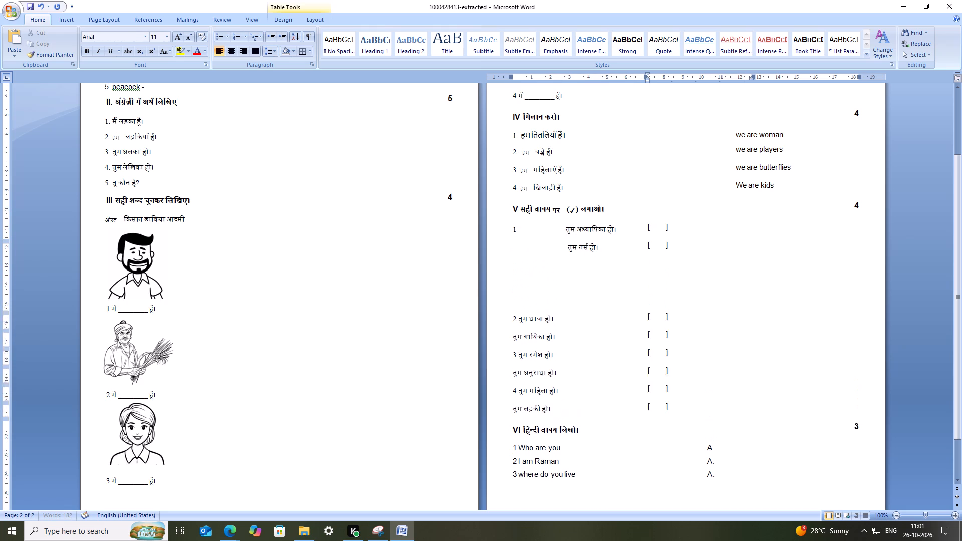
key("Return")
key("Return")
Shift both of section V question 1's sentences further toward their brackets with eight and nine extra spaces, and save.
left_click(565, 229)
key("space")
key("space")
key("space")
key("space")
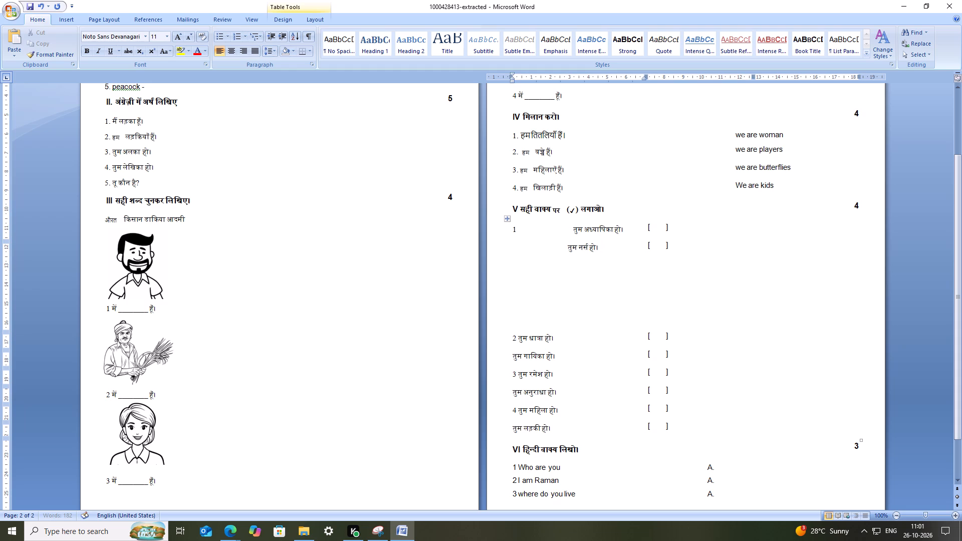
key("space")
key("space")
key("space")
key("space")
left_click(567, 246)
key("space")
key("space")
key("space")
key("space")
key("space")
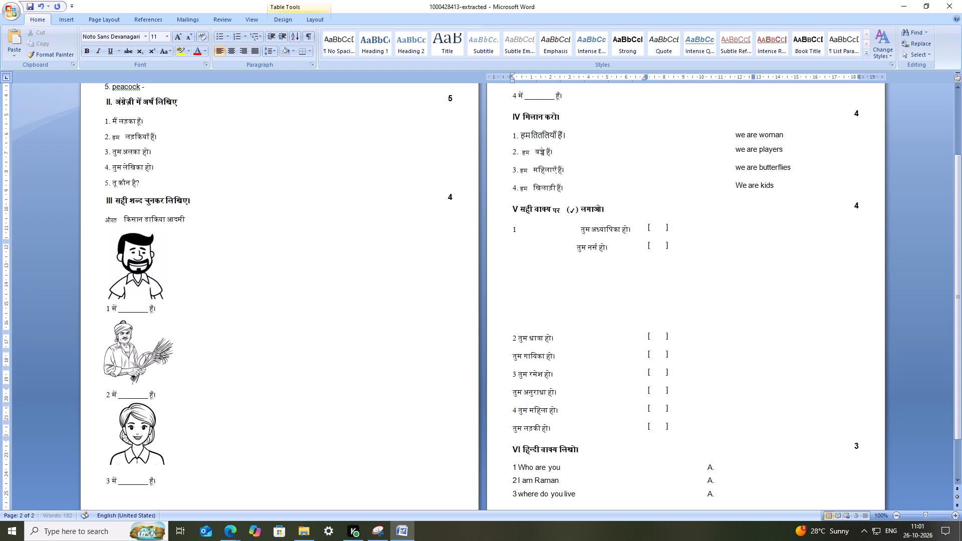
key("space")
key("space")
key("space")
key("space")
key("ctrl+s")
key("ctrl+s")
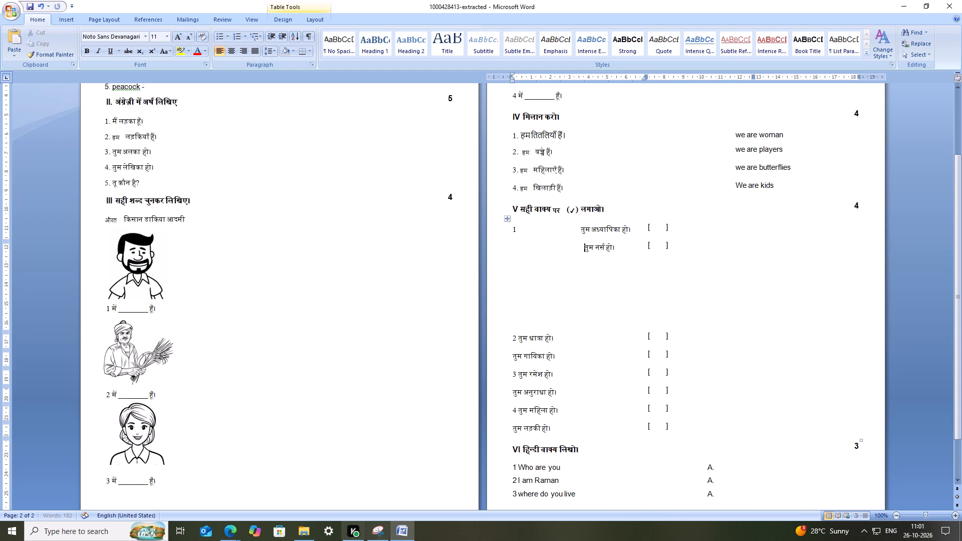
Switch to Edge's postman picture results, close the enlarged picture, and search Bing images for a nurse outline instead.
left_click(238, 534)
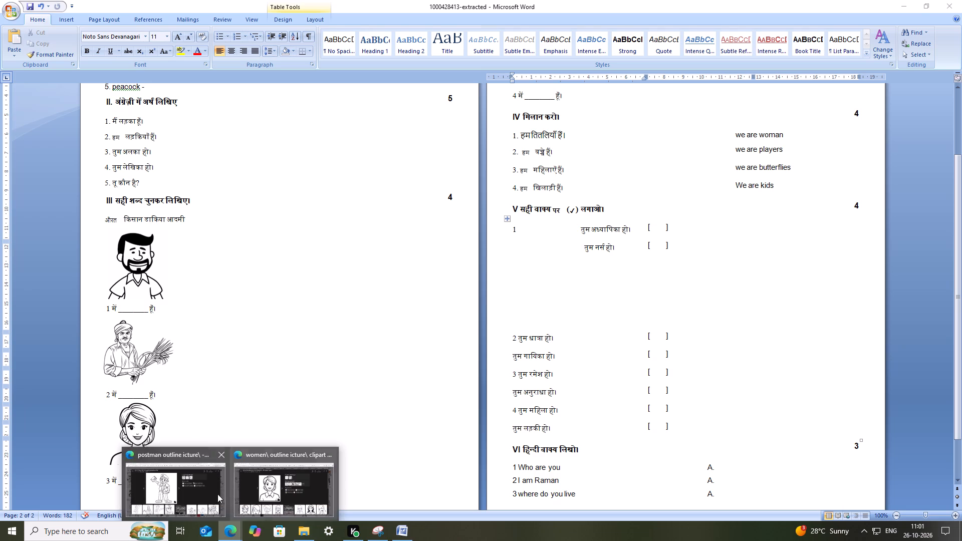
left_click(199, 491)
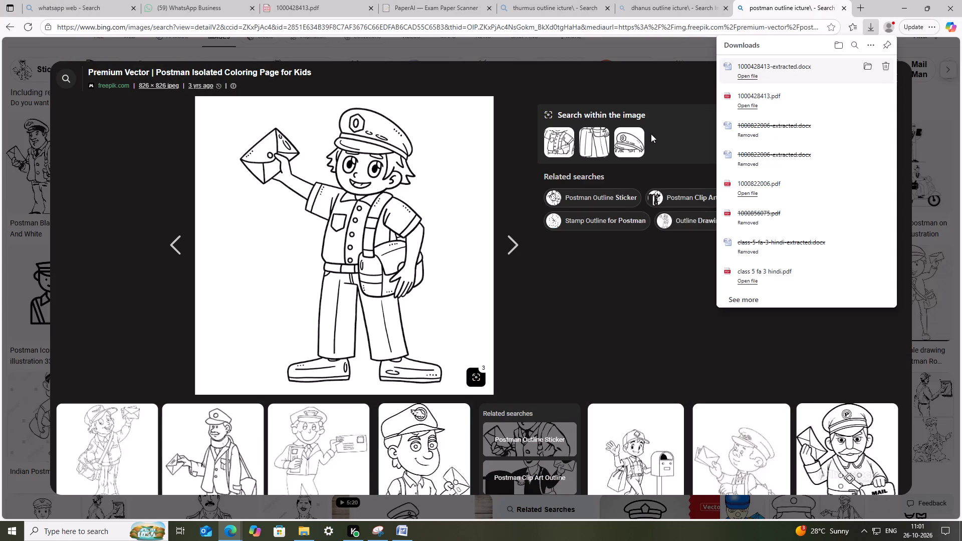
left_click(678, 54)
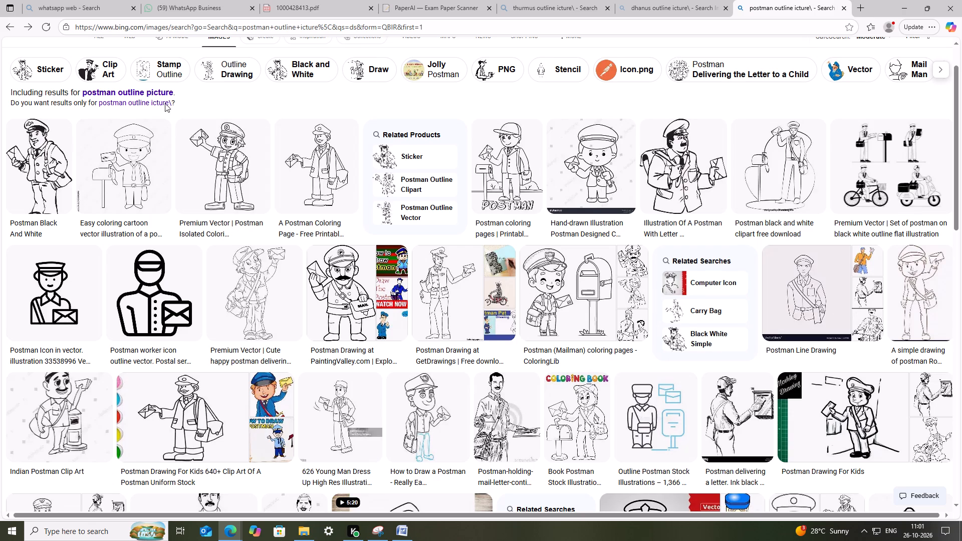
scroll(280, 187, "up", 6)
left_click_drag(139, 59, 0, 97)
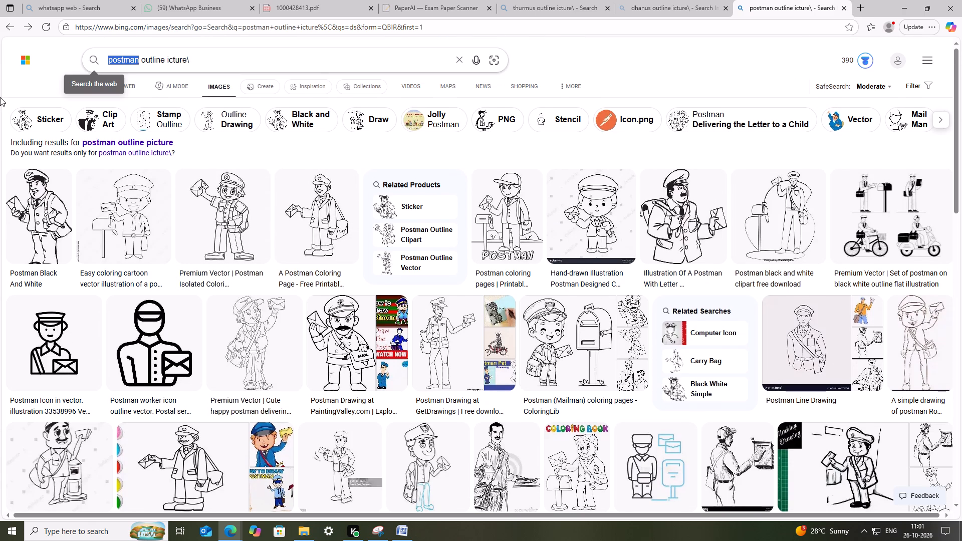
type("nurse")
key("Return")
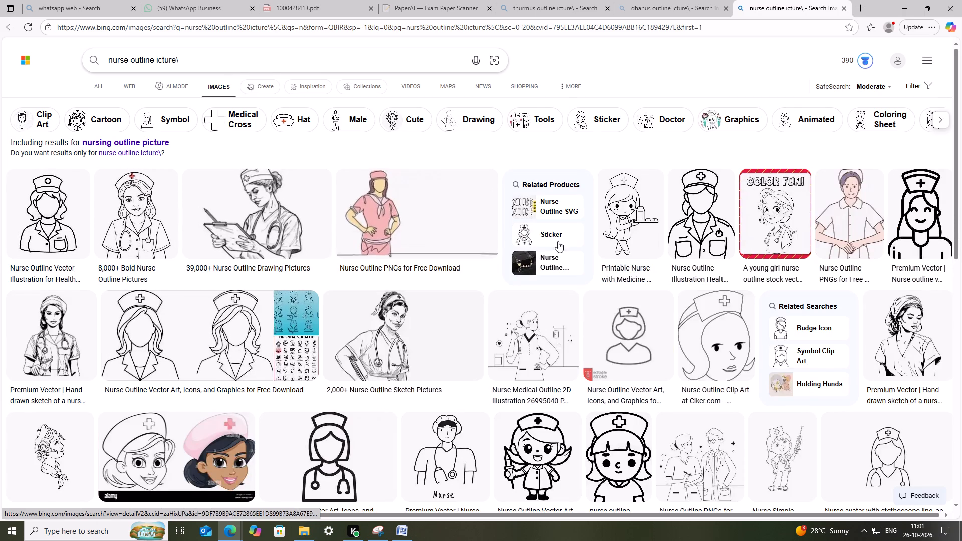
Look through the nurse outline image results for a simple picture that suits section V question 1.
scroll(640, 351, "down", 4)
scroll(184, 286, "down", 2)
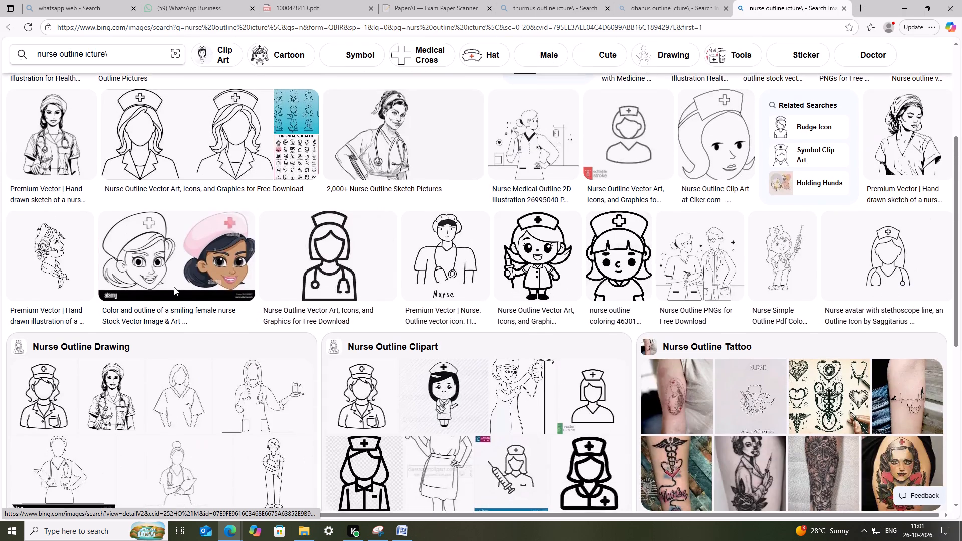
scroll(174, 287, "down", 2)
scroll(441, 234, "down", 3)
scroll(230, 276, "down", 3)
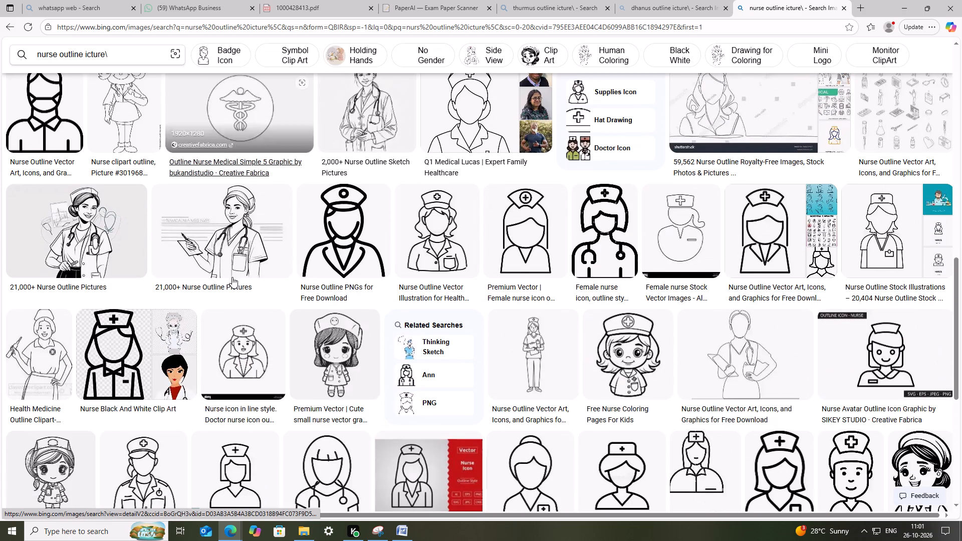
scroll(522, 252, "down", 3)
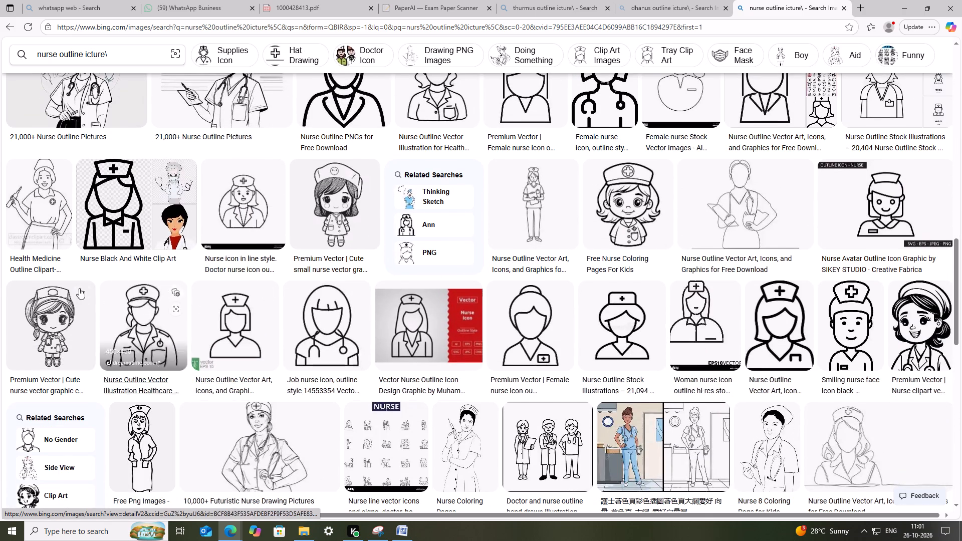
scroll(101, 291, "down", 7)
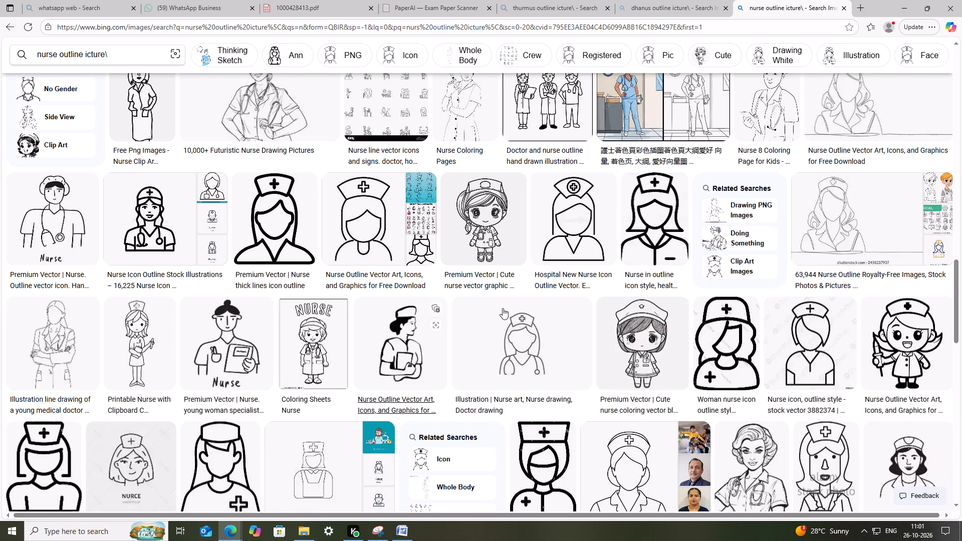
scroll(496, 279, "up", 4)
scroll(345, 251, "up", 4)
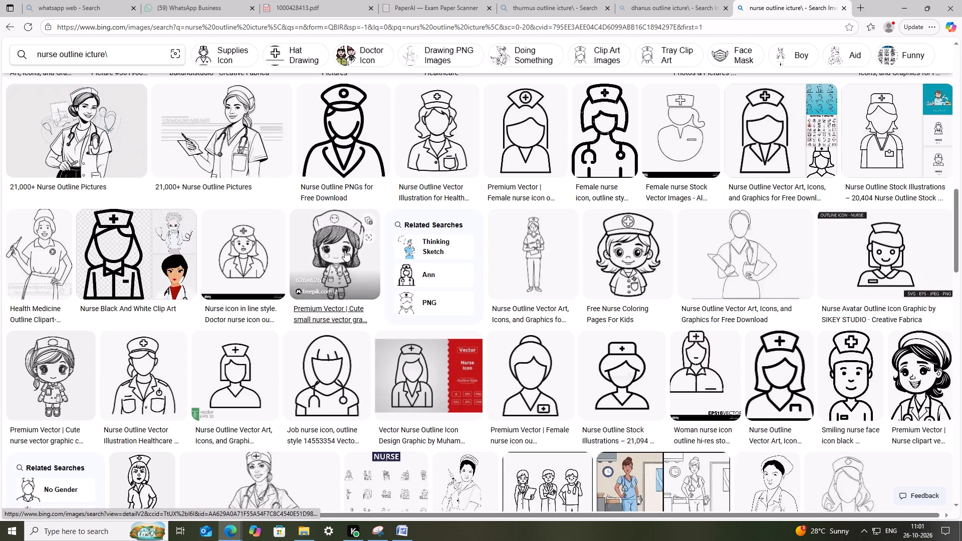
scroll(368, 230, "up", 3)
scroll(314, 219, "up", 3)
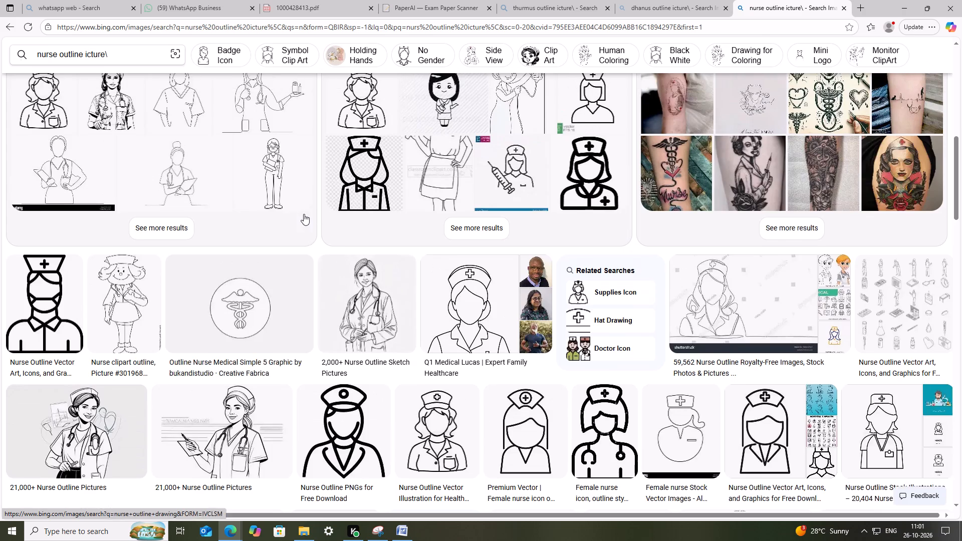
scroll(304, 214, "up", 4)
scroll(447, 196, "up", 5)
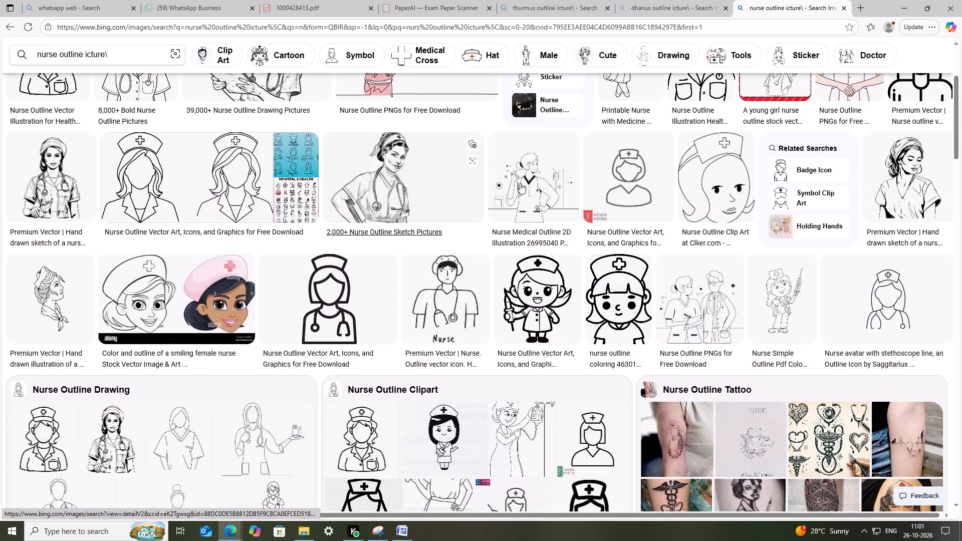
scroll(90, 247, "up", 1)
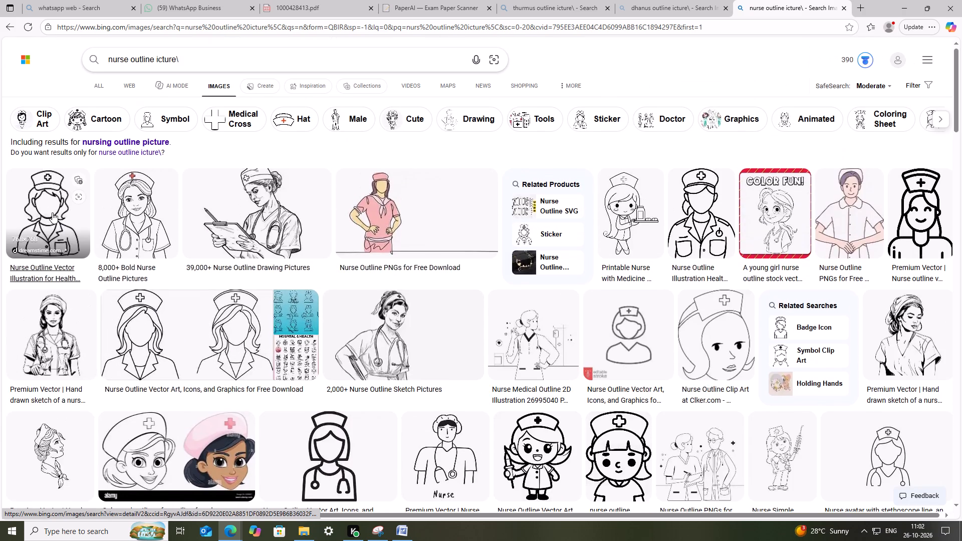
Open the first nurse outline result, browse its related images, and enlarge the smiling female nurse in uniform and cap.
left_click(45, 206)
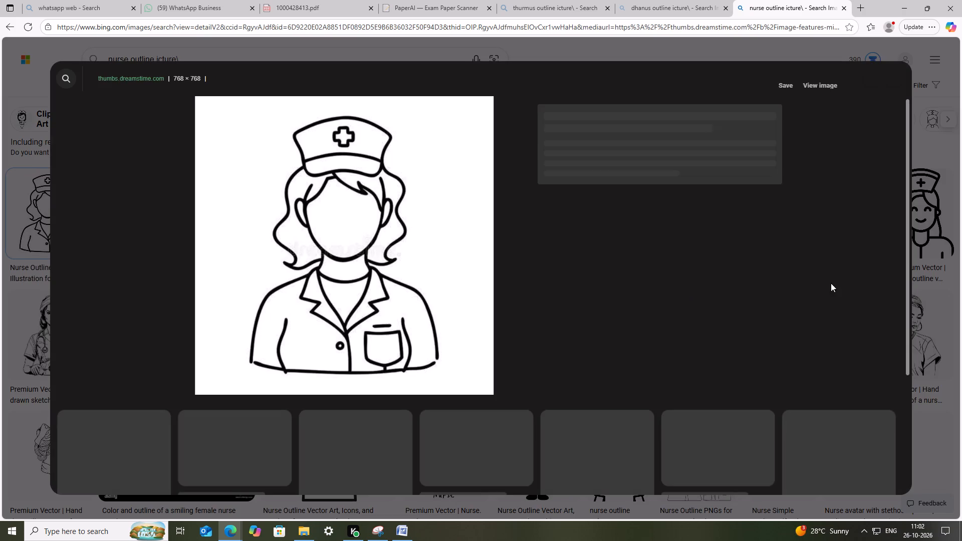
scroll(551, 344, "down", 4)
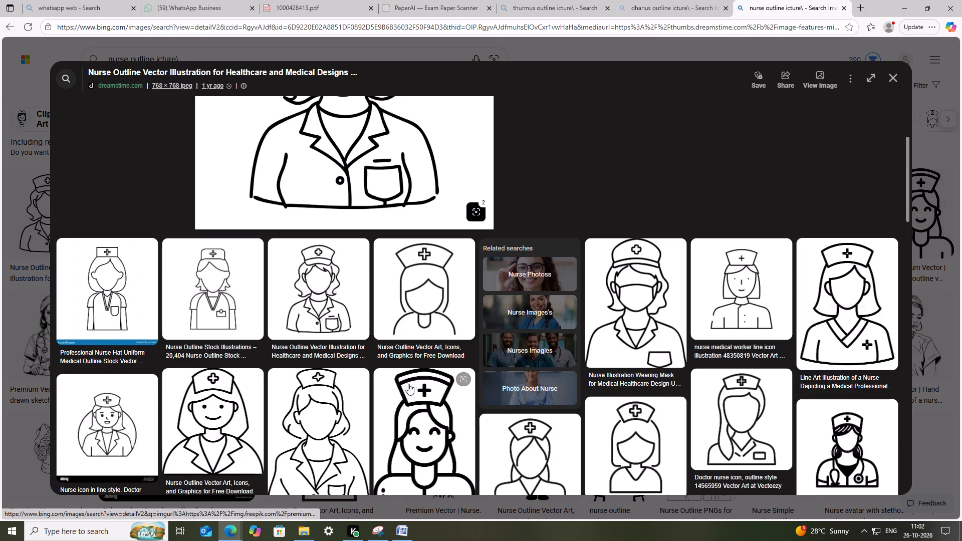
scroll(769, 324, "down", 2)
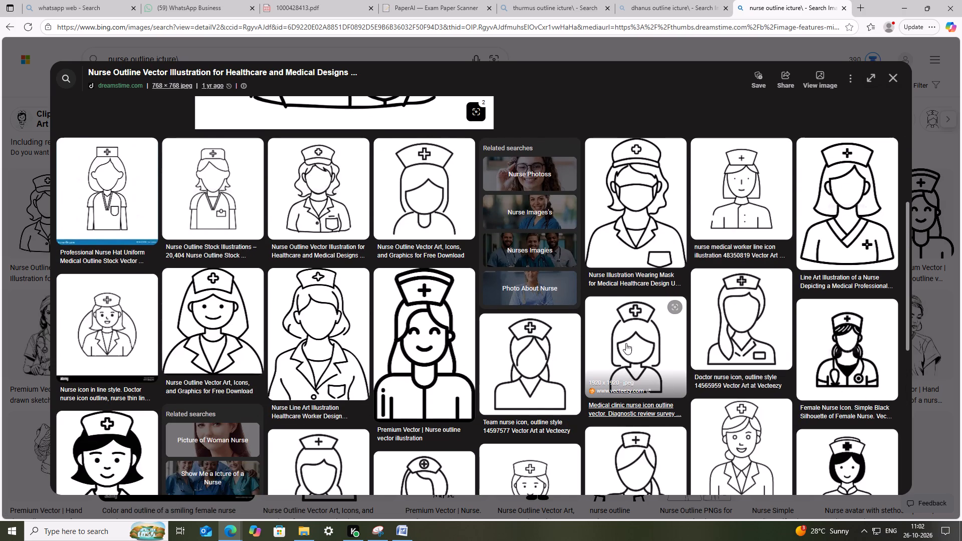
scroll(254, 345, "down", 4)
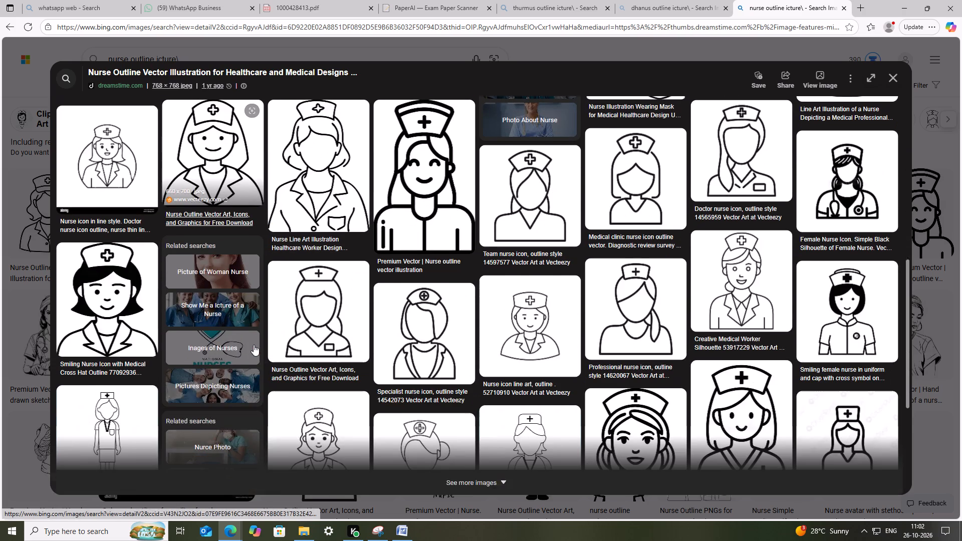
scroll(237, 332, "up", 2)
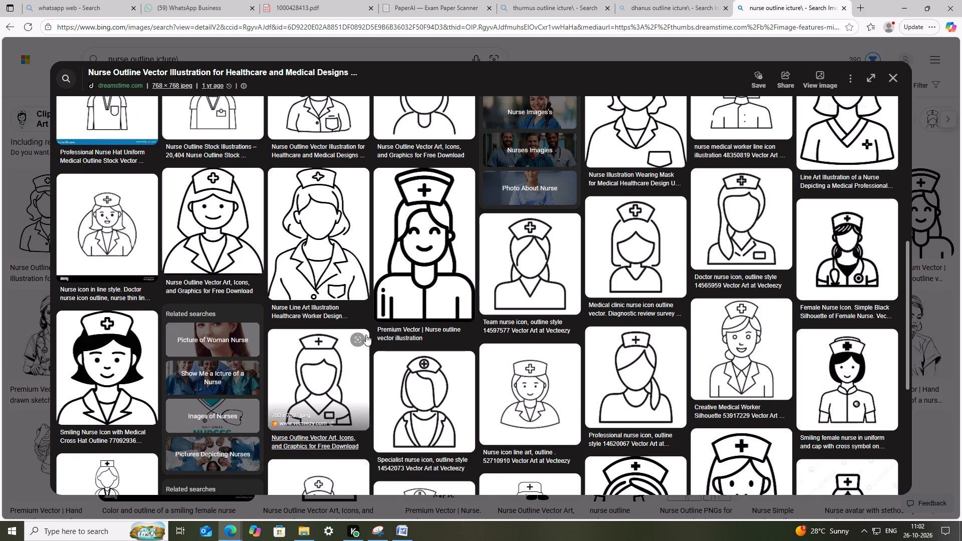
scroll(712, 346, "down", 1)
left_click(847, 328)
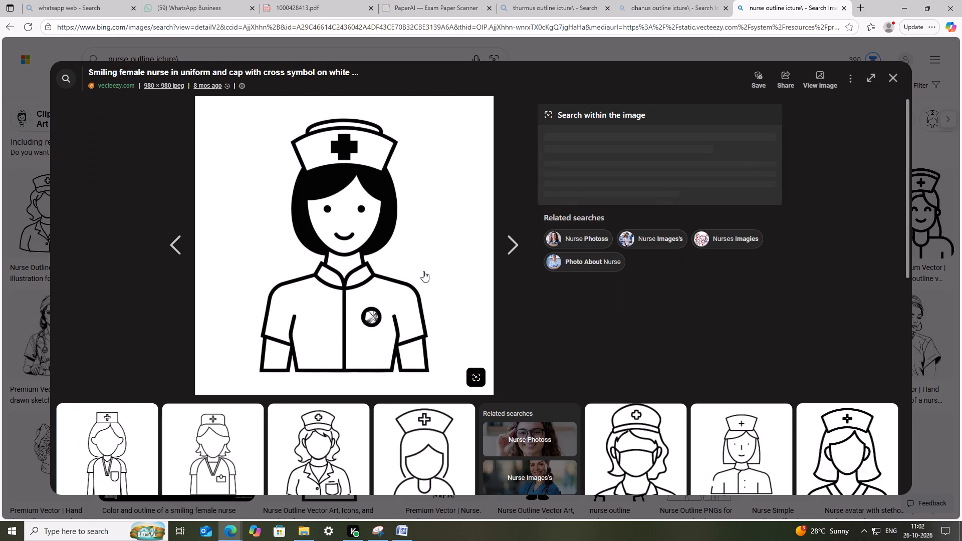
Capture the smiling nurse picture from cap to waist with Snipping Tool and copy the snip.
left_click(402, 530)
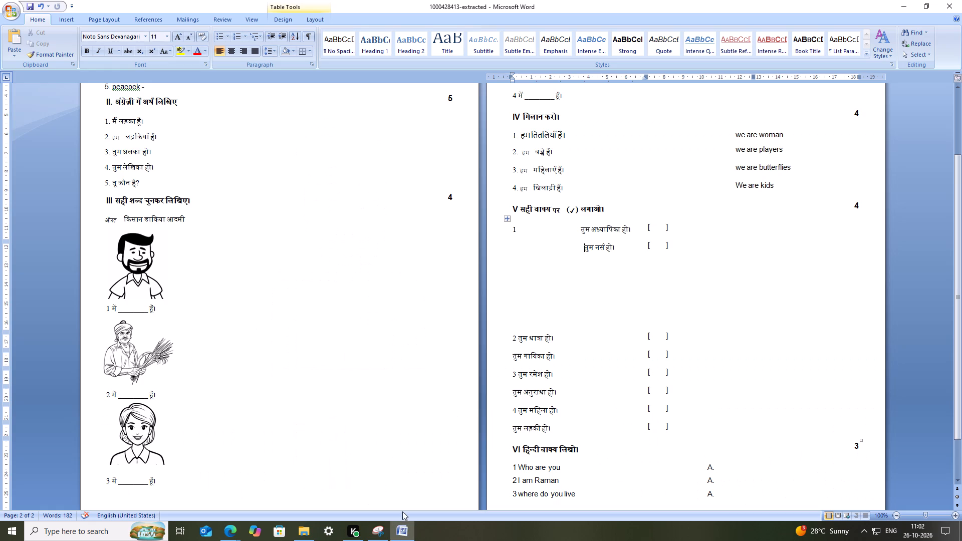
left_click(409, 527)
left_click(386, 529)
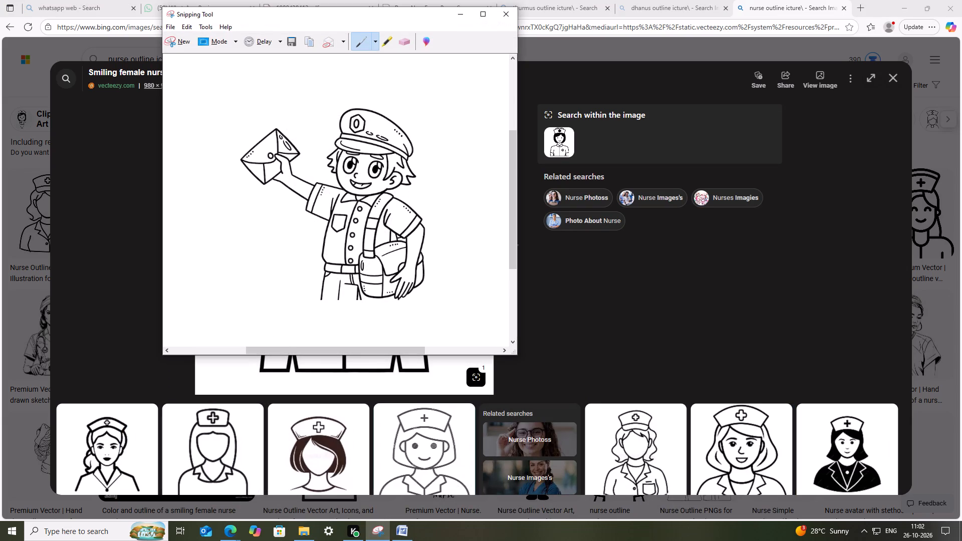
left_click(173, 45)
left_click_drag(224, 107, 450, 209)
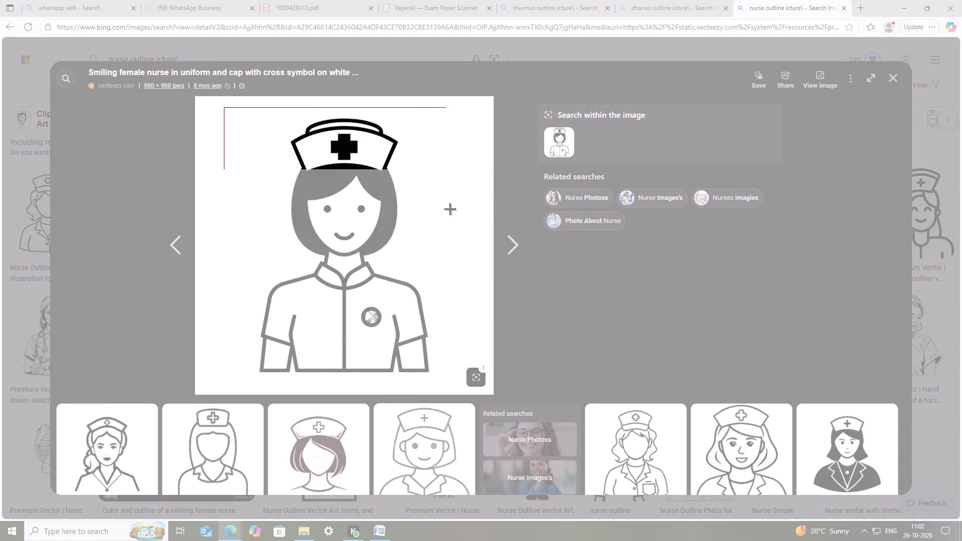
left_click_drag(450, 209, 483, 356)
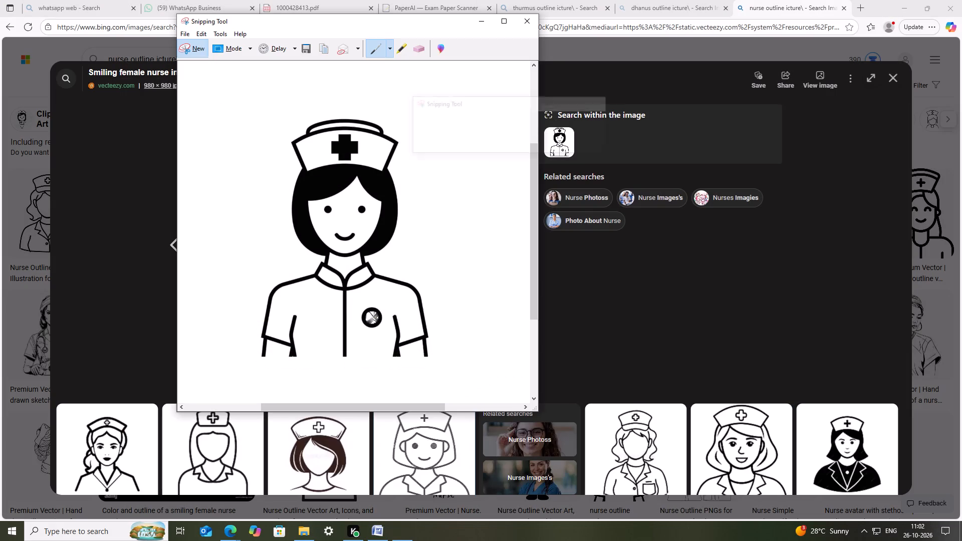
left_click(325, 50)
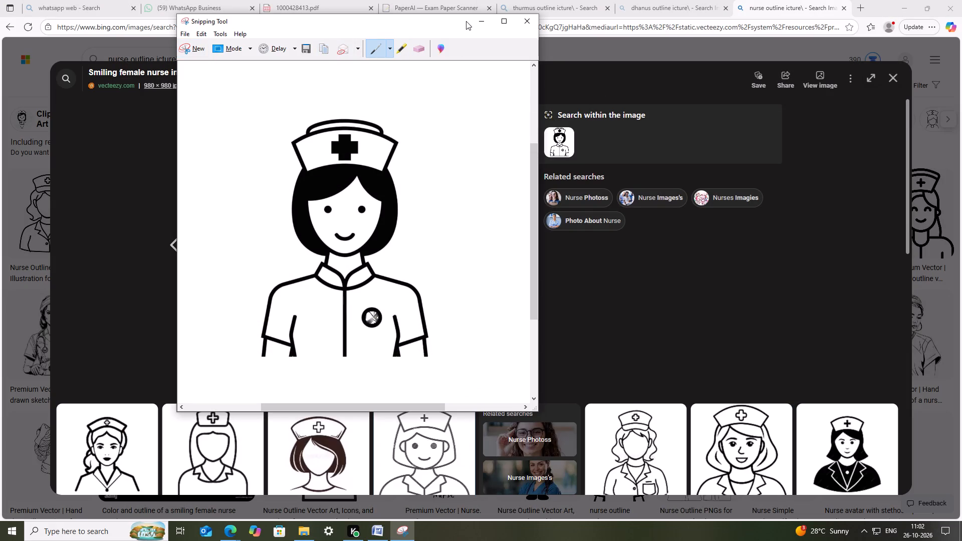
left_click(484, 20)
left_click(412, 526)
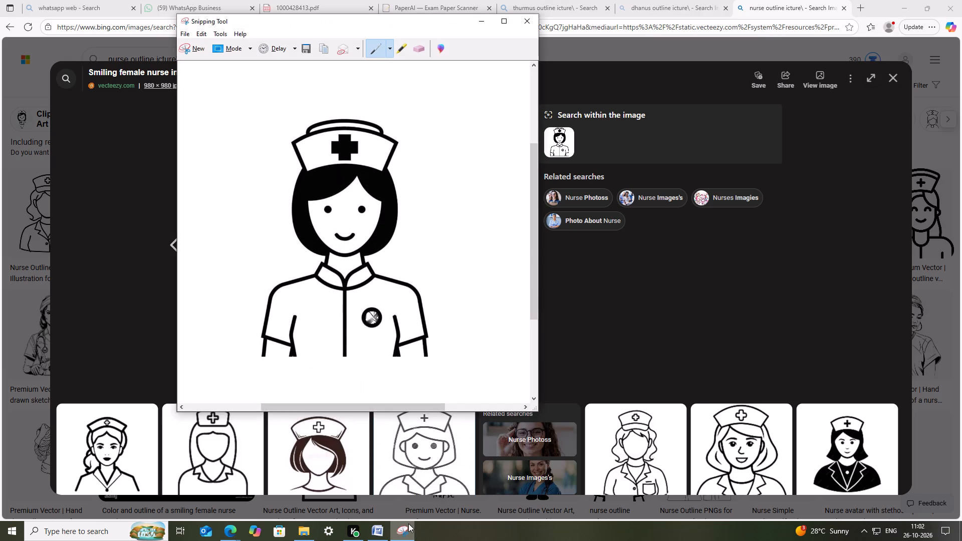
Switch to Word, paste the nurse picture at section V question 1, and set its text wrapping to In Front of Text.
left_click(379, 530)
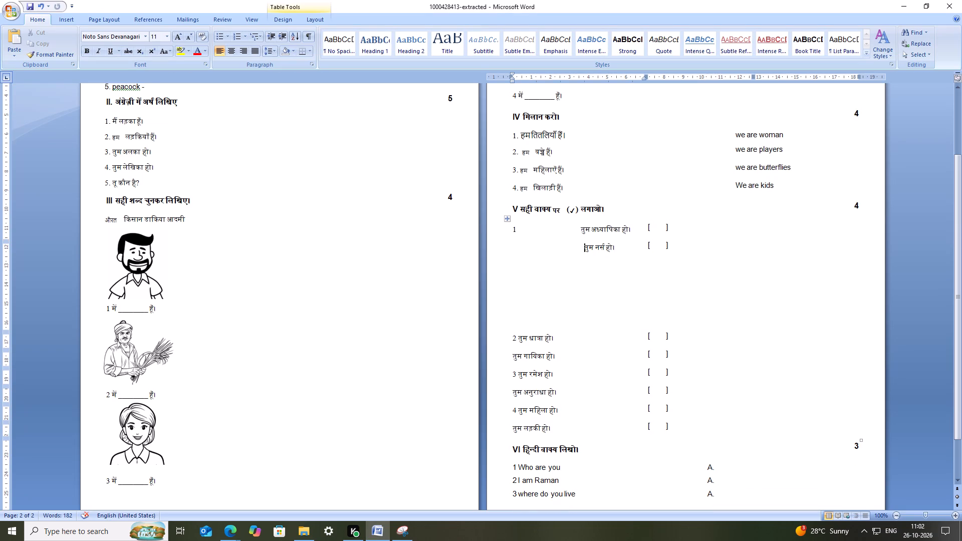
left_click(532, 236)
left_click(523, 231)
key("ctrl+v")
right_click(565, 276)
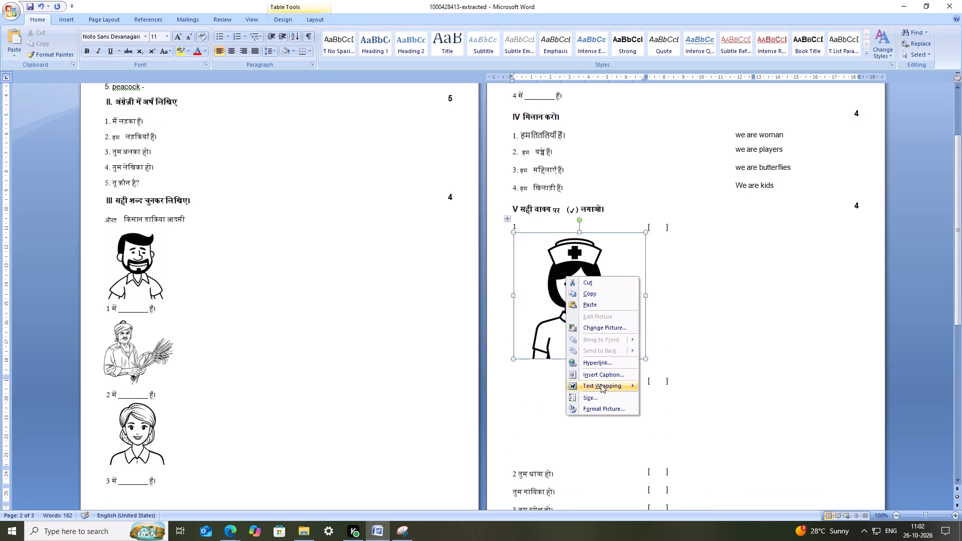
left_click(601, 386)
left_click(664, 428)
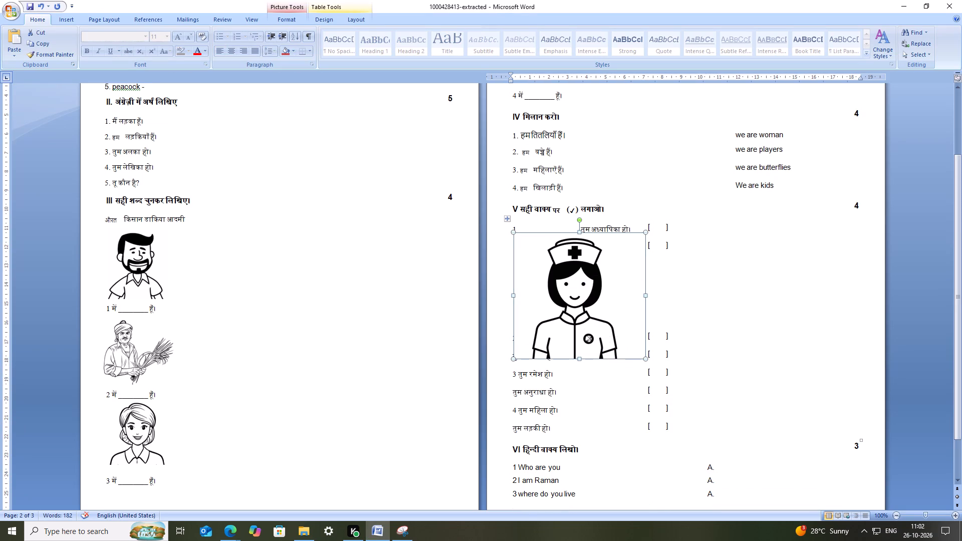
Shrink the nurse picture to less than half its size and place it between the number 1 and question 1's sentences.
left_click_drag(643, 357, 569, 282)
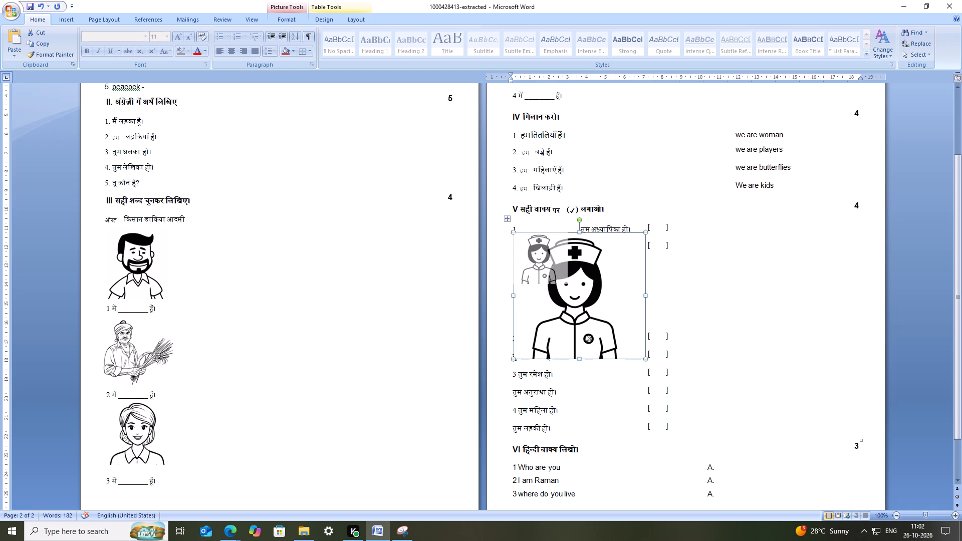
left_click_drag(569, 282, 577, 292)
left_click_drag(550, 266, 553, 249)
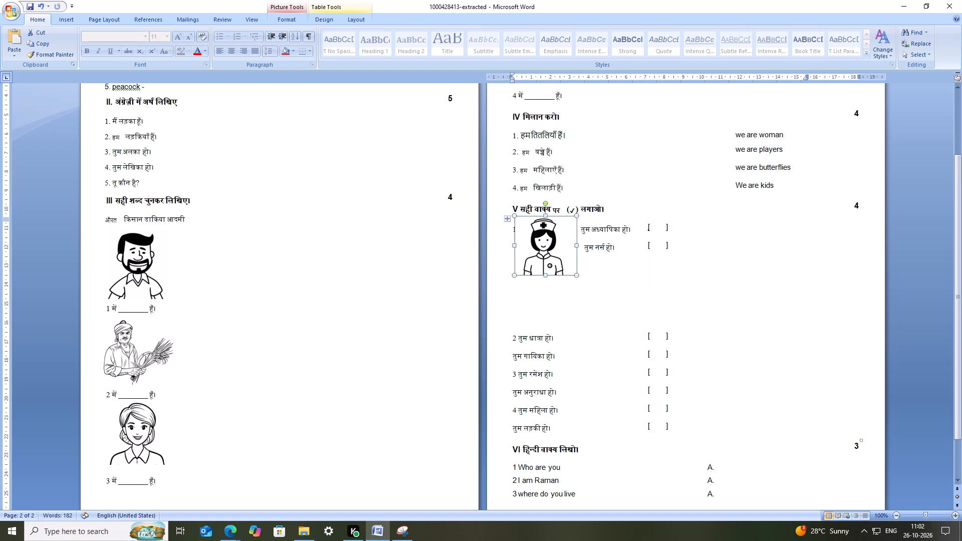
left_click(559, 238)
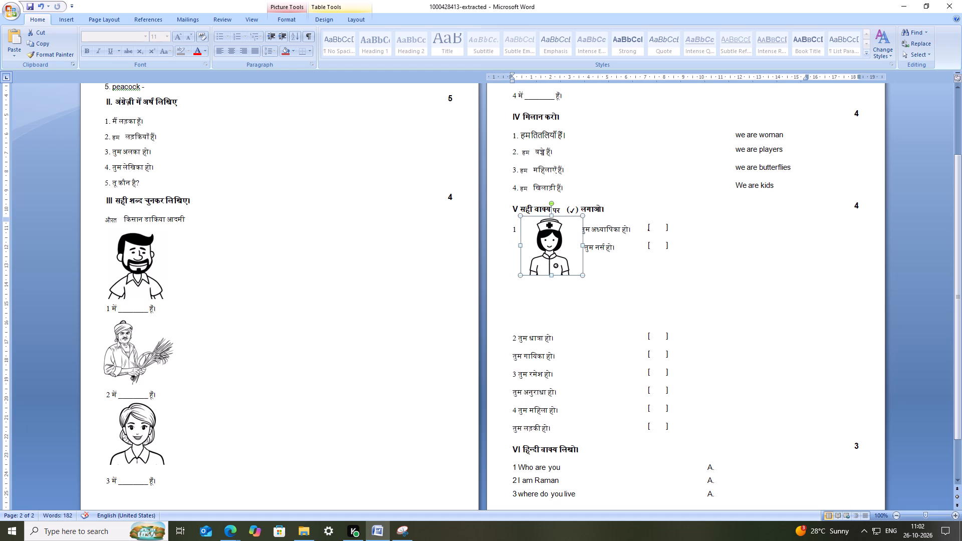
left_click(563, 239)
left_click(643, 294)
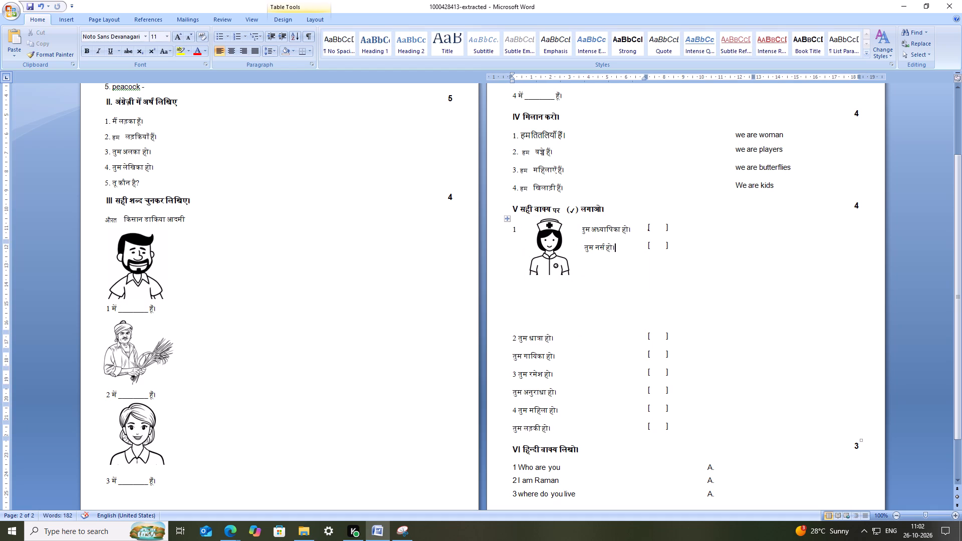
Remove four blank lines below the brackets of "तुम नर्स हो।" to close the gap above question 2, and save.
left_click(577, 306)
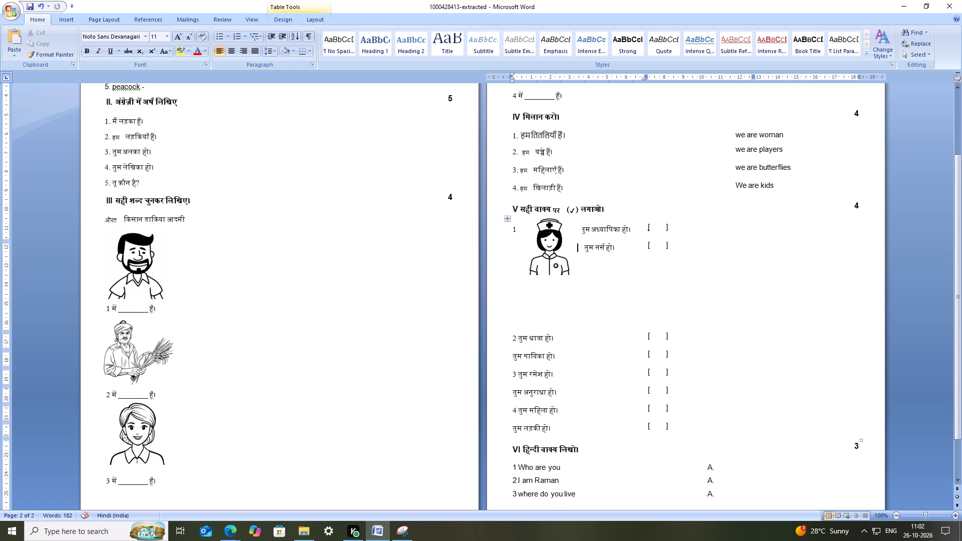
left_click(549, 311)
left_click(527, 318)
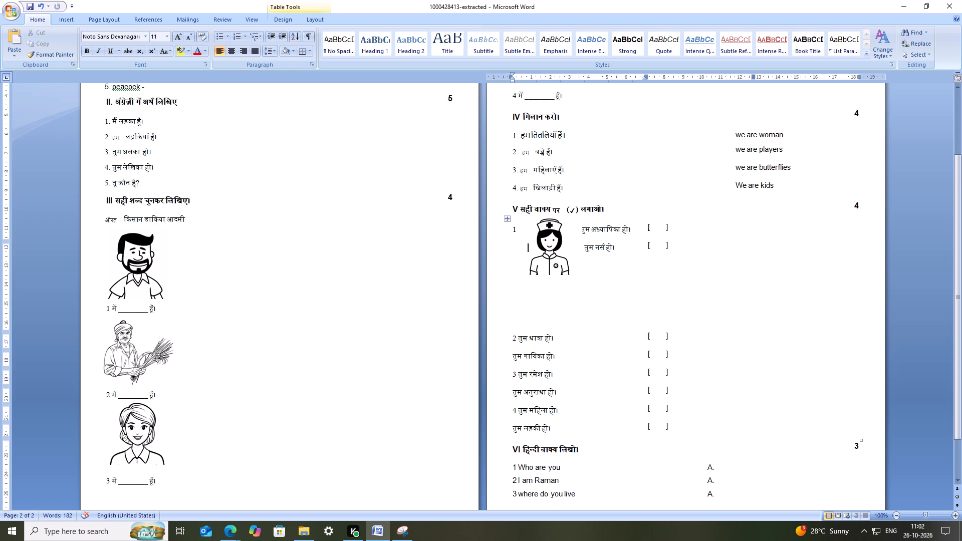
left_click(528, 325)
left_click(535, 323)
left_click(614, 297)
left_click(709, 285)
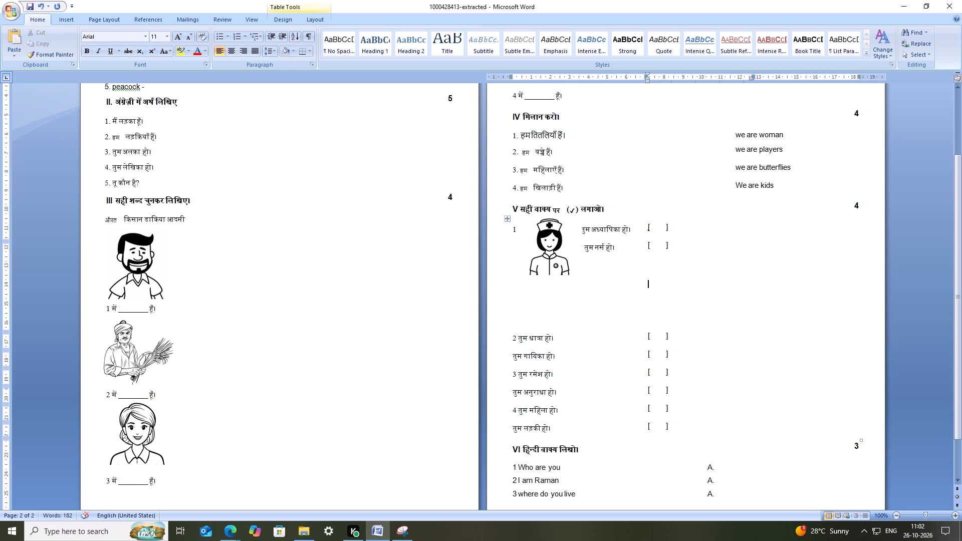
key("BackSpace")
key("BackSpace")
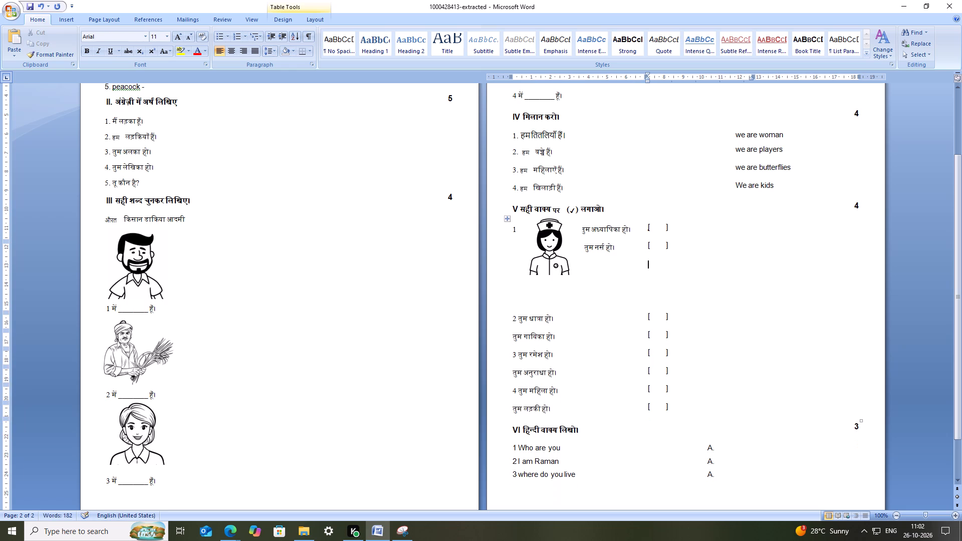
key("BackSpace")
key("BackSpace")
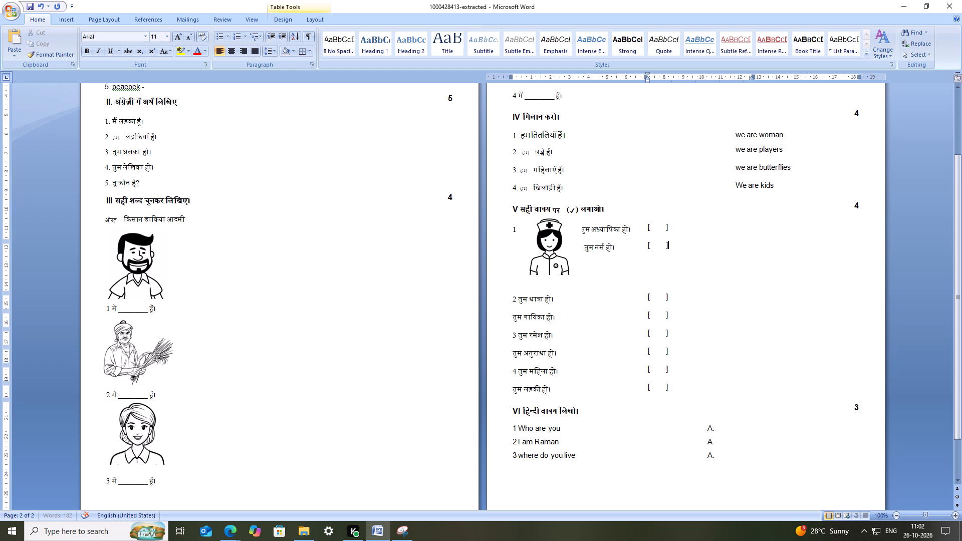
key("ctrl+s")
key("ctrl+s")
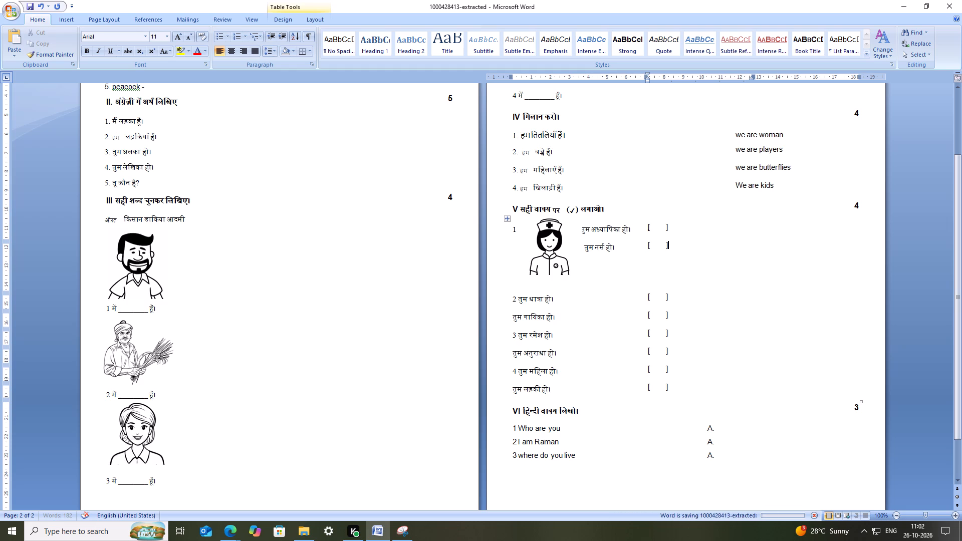
Indent section V question 2's first sentence with spaces after the number 2, leaving room for a picture.
left_click(518, 300)
key("space")
key("space")
key("space")
key("space")
key("space")
key("space")
key("space")
key("space")
key("space")
key("space")
key("space")
key("space")
key("space")
key("space")
key("space")
key("space")
key("space")
key("space")
key("space")
key("space")
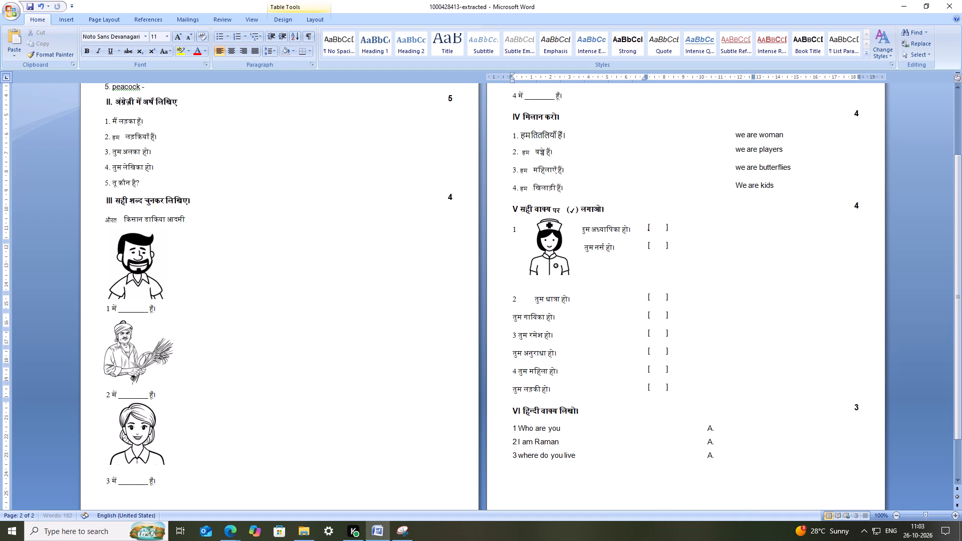
key("space")
key("space")
key("space")
key("space")
key("space")
key("space")
Indent "तुम गायिका हो।" with spaces so it starts directly under question 2's first sentence, and save.
left_click(512, 319)
left_click(515, 318)
key("space")
key("space")
key("space")
key("space")
key("space")
key("space")
key("space")
key("space")
key("space")
key("space")
key("space")
key("space")
key("space")
key("space")
key("space")
key("space")
key("space")
key("space")
key("space")
key("space")
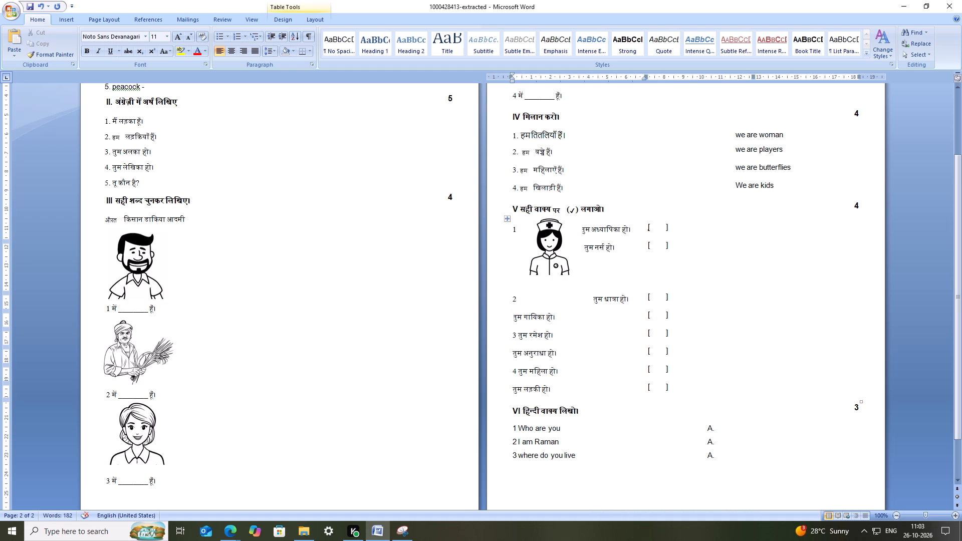
key("space")
key("space")
key("space")
key("space")
key("space")
key("space")
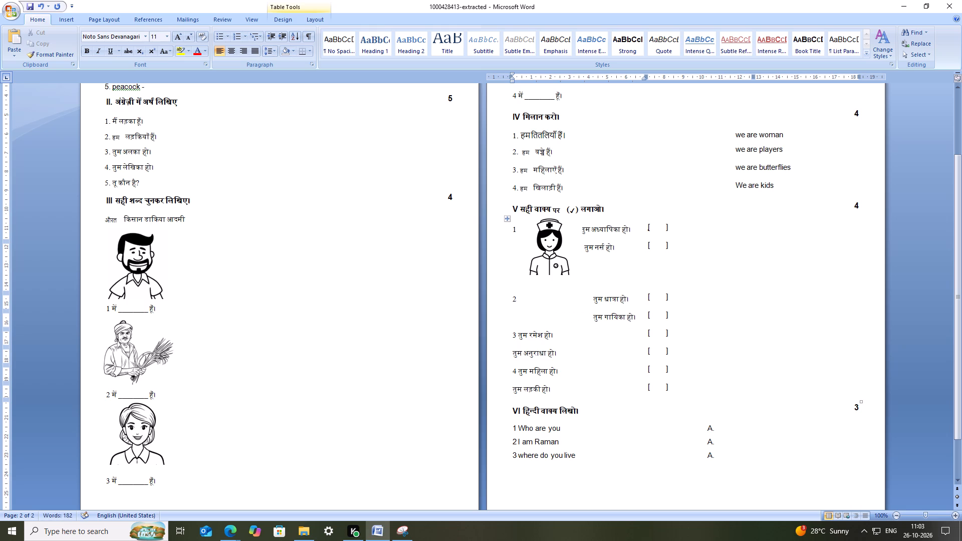
key("space")
key("BackSpace")
key("ctrl+s")
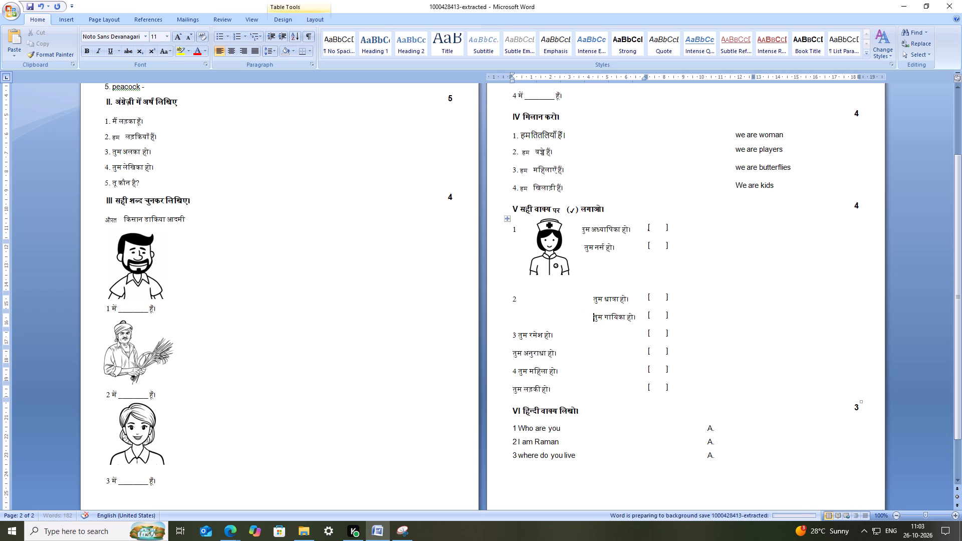
key("ctrl+s")
key("ctrl+s")
Insert six blank lines below the brackets of "तुम गायिका हो।" to make room above question 3, and save.
left_click(678, 317)
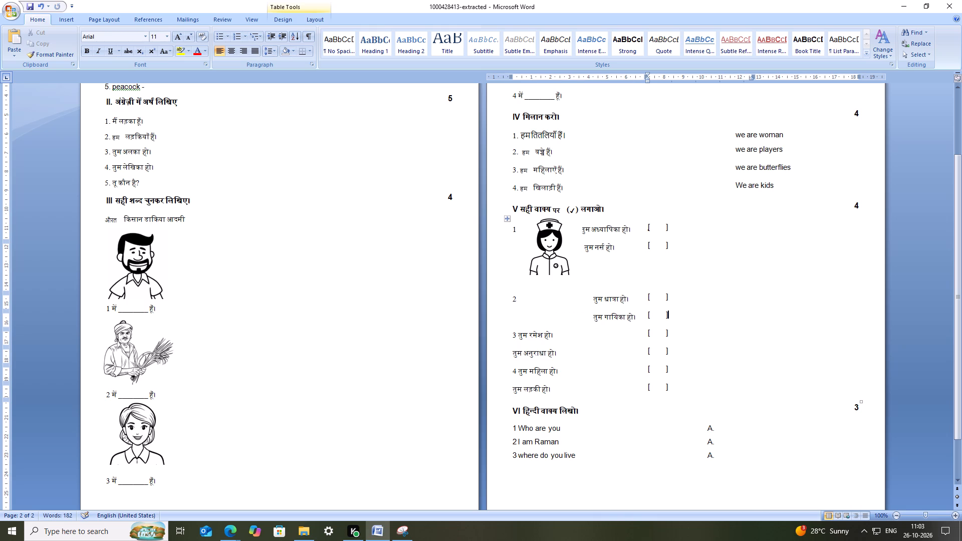
key("backslash")
key("BackSpace")
key("Return")
key("Return")
key("Return")
key("Return")
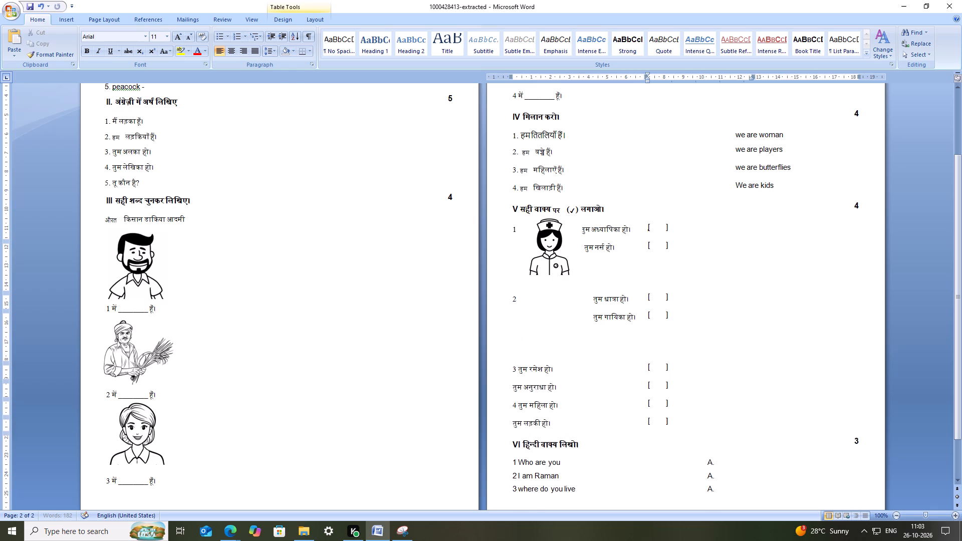
key("Return")
key("Return")
key("ctrl+s")
key("ctrl+s")
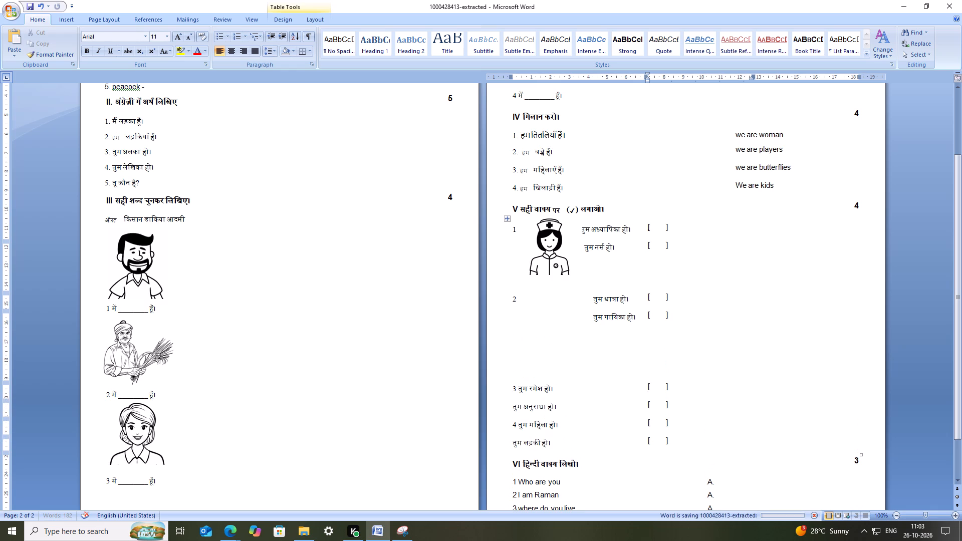
Switch to Edge, close the nurse image preview, and search Bing Images for a girl outline picture.
left_click(225, 530)
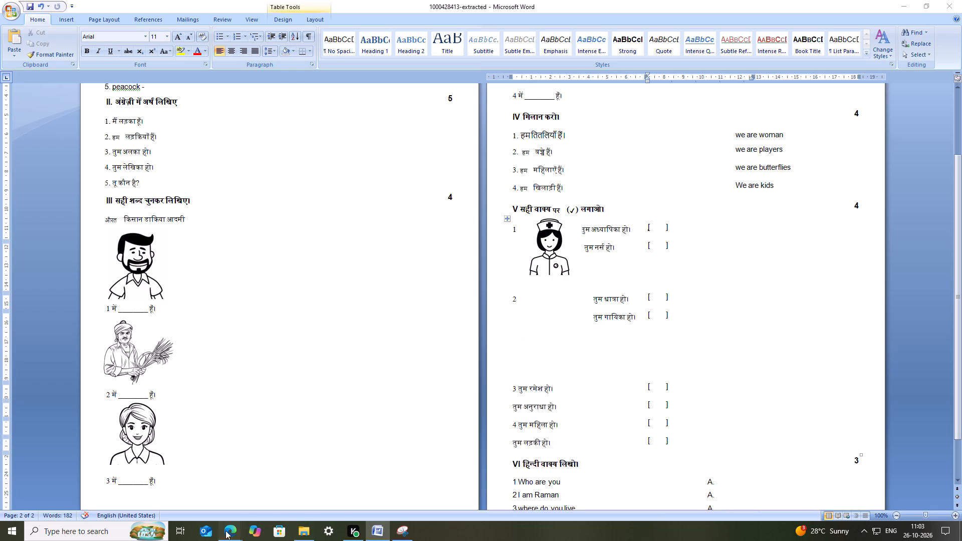
left_click(201, 493)
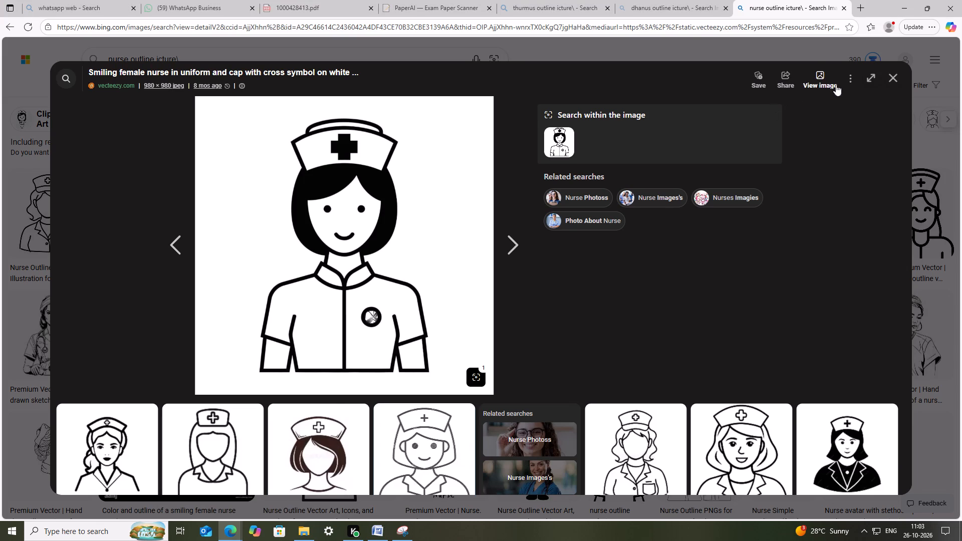
left_click(884, 73)
left_click(890, 74)
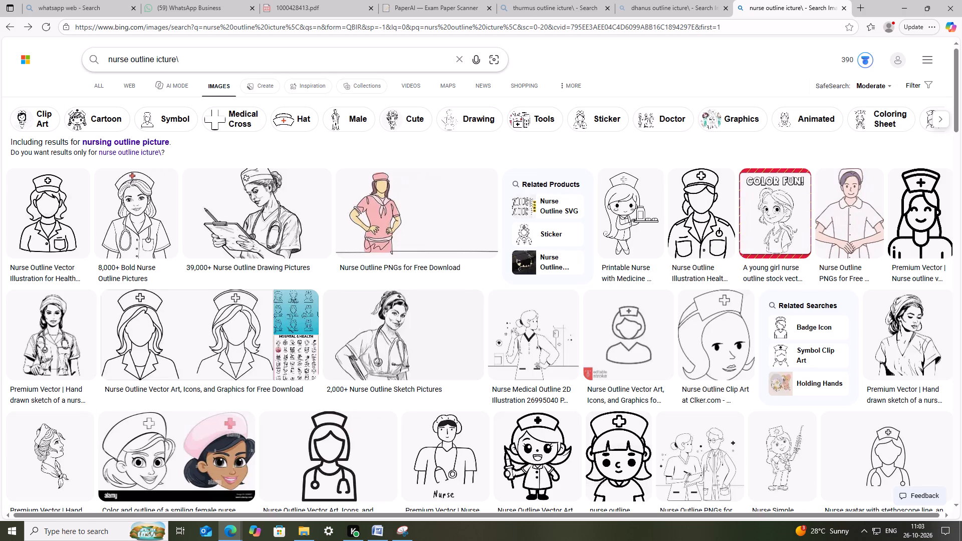
left_click_drag(126, 60, 69, 63)
key("BackSpace")
key("Right")
key("BackSpace")
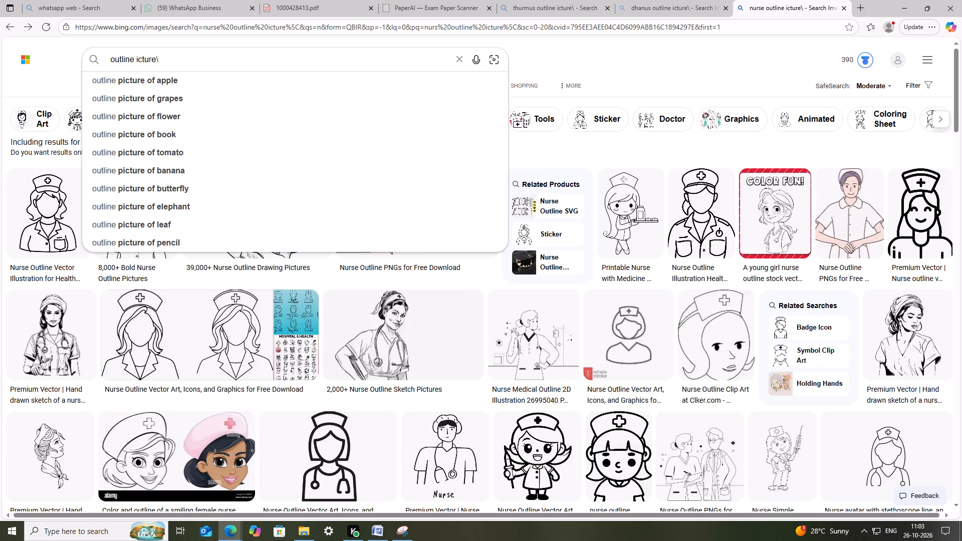
type("girl")
key("Return")
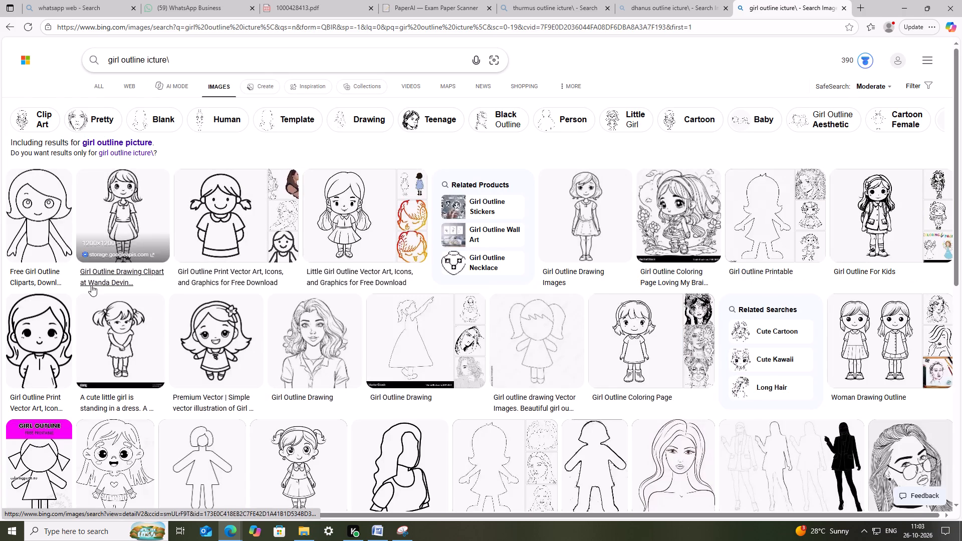
Open the outline image of the smiling girl with pigtails and capture her from head to waist with Snipping Tool.
left_click(224, 231)
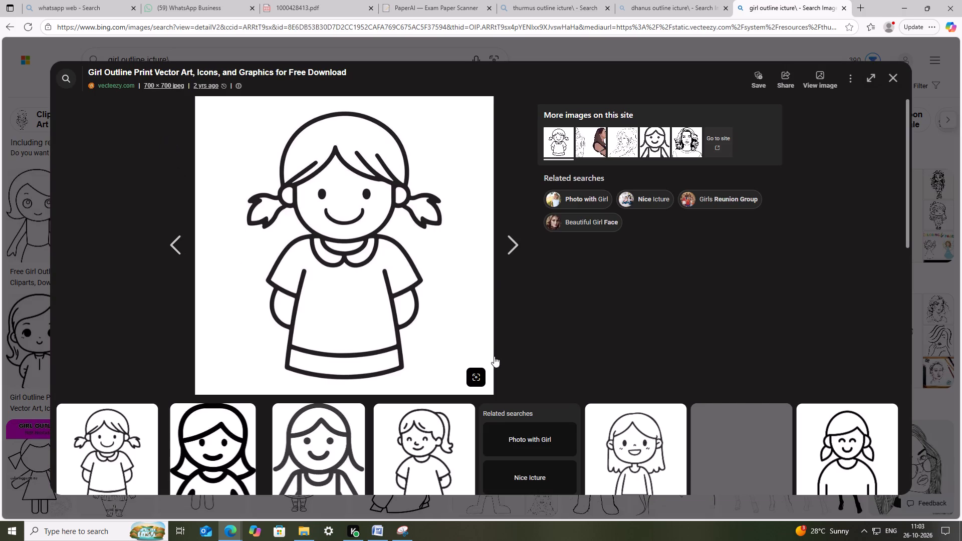
left_click(409, 530)
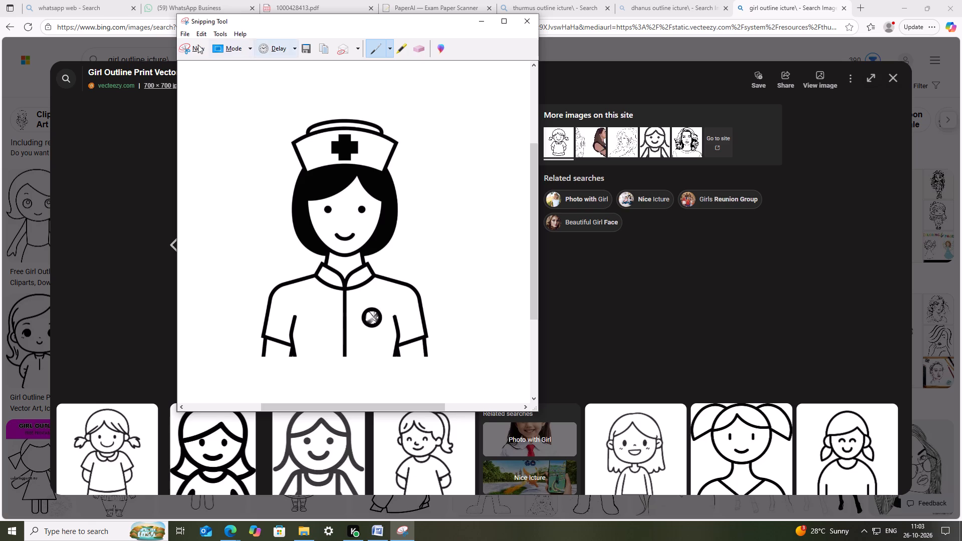
left_click(194, 47)
left_click_drag(229, 103, 454, 299)
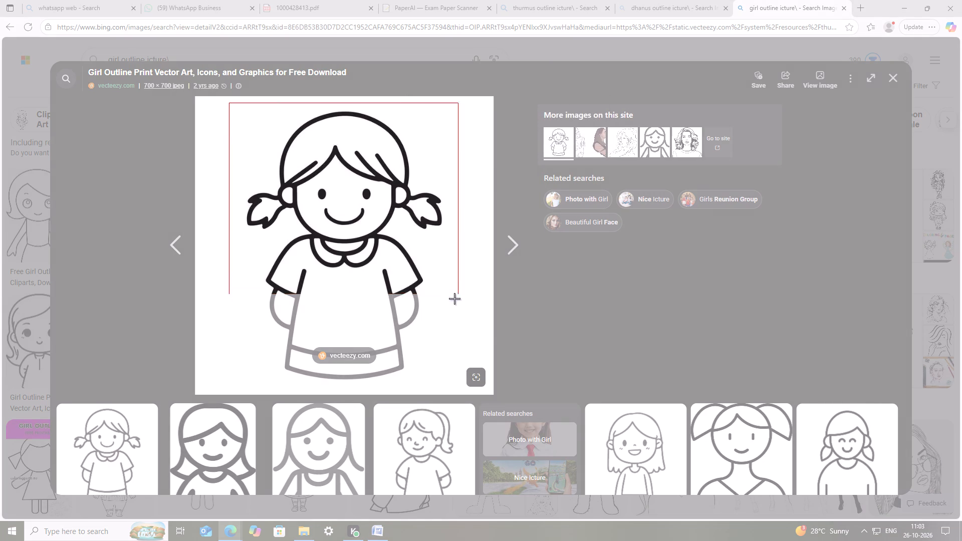
left_click_drag(454, 299, 458, 325)
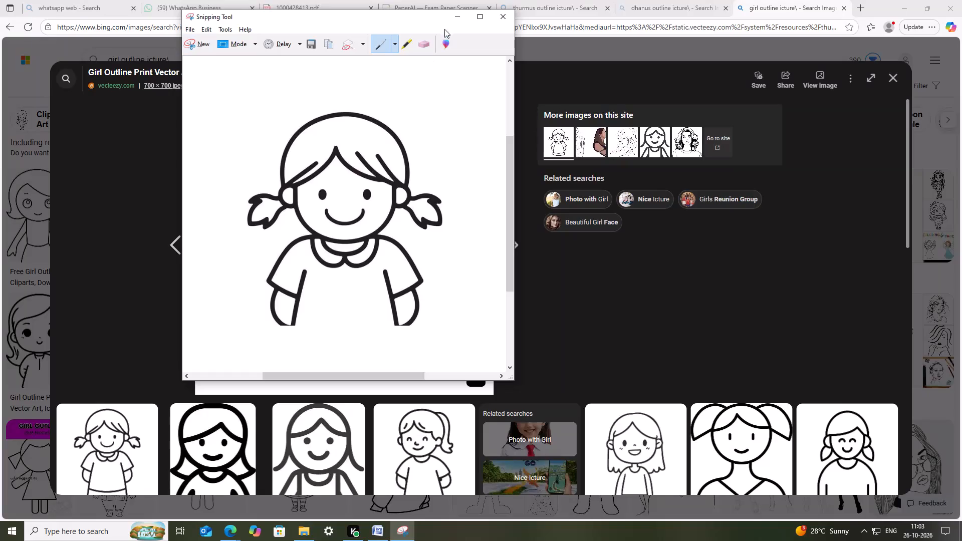
Copy the captured girl picture in Snipping Tool and minimise its window.
left_click(341, 46)
left_click(333, 48)
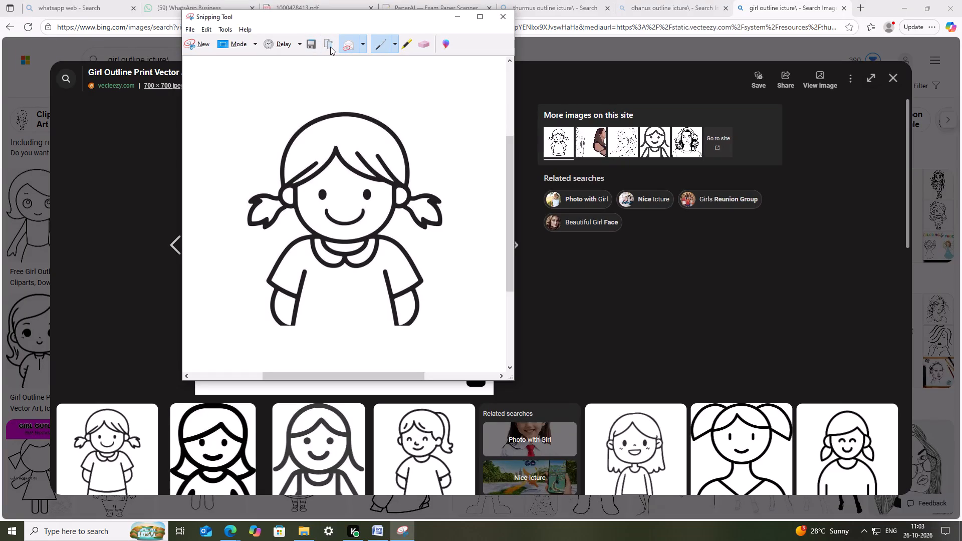
left_click(329, 45)
left_click(559, 296)
left_click(329, 45)
left_click(565, 306)
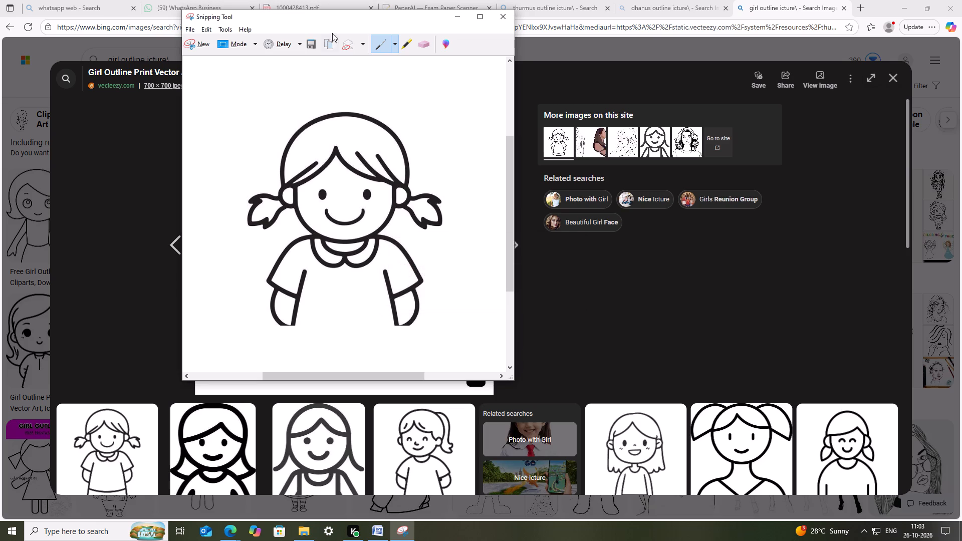
left_click(337, 50)
double_click(329, 45)
left_click(451, 14)
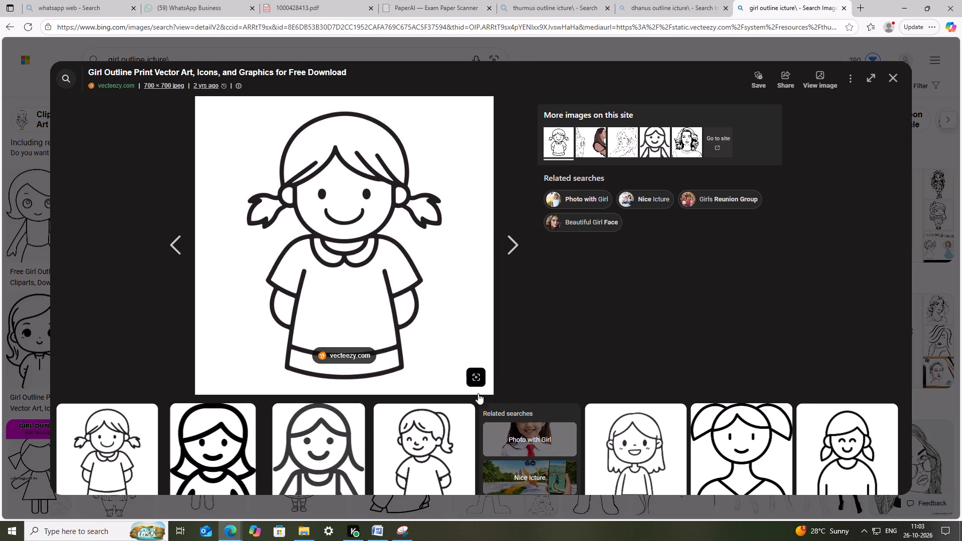
Switch to the Word question paper and paste the girl picture beside number 2 in section V.
left_click(387, 531)
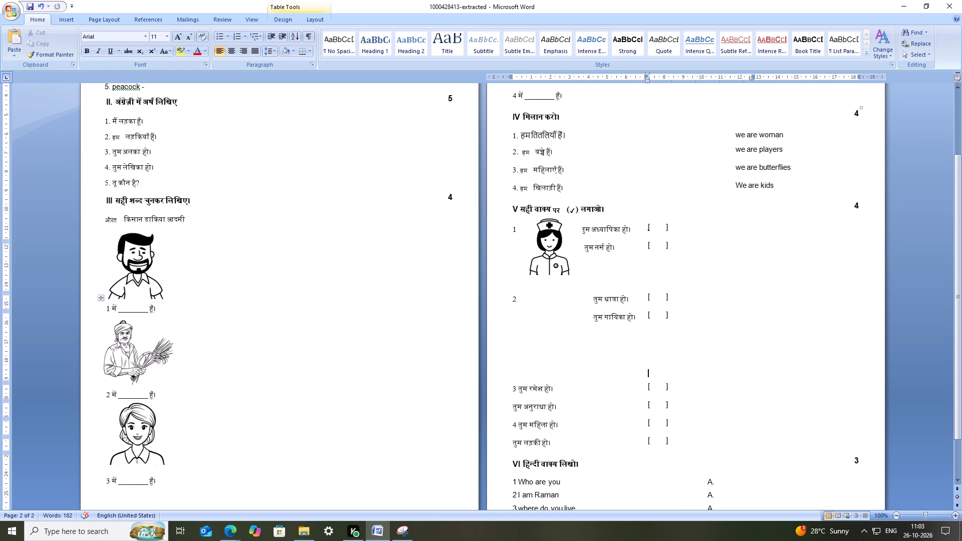
left_click(532, 321)
left_click(524, 301)
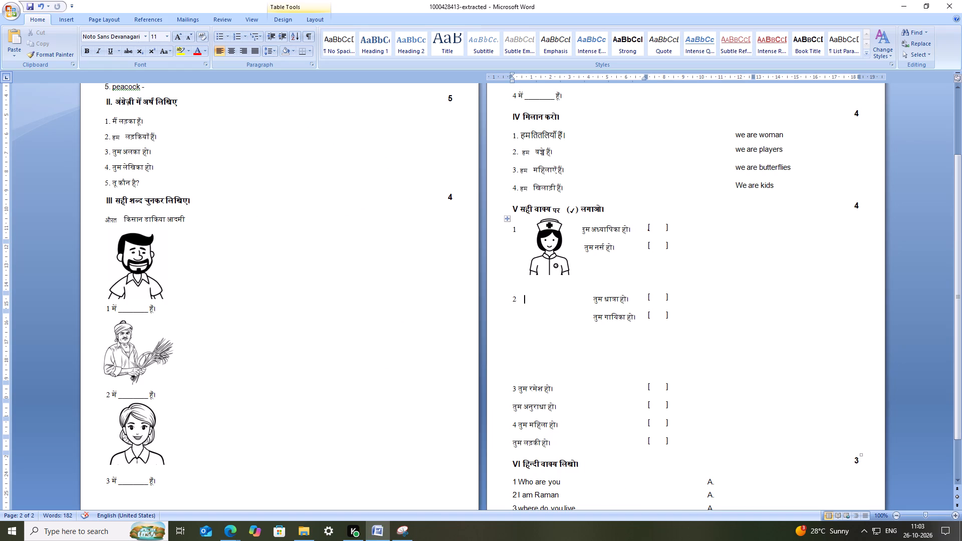
key("ctrl+v")
Change the text wrapping of the pasted girl picture at question 2 of section V.
left_click(586, 344)
right_click(586, 343)
left_click(629, 457)
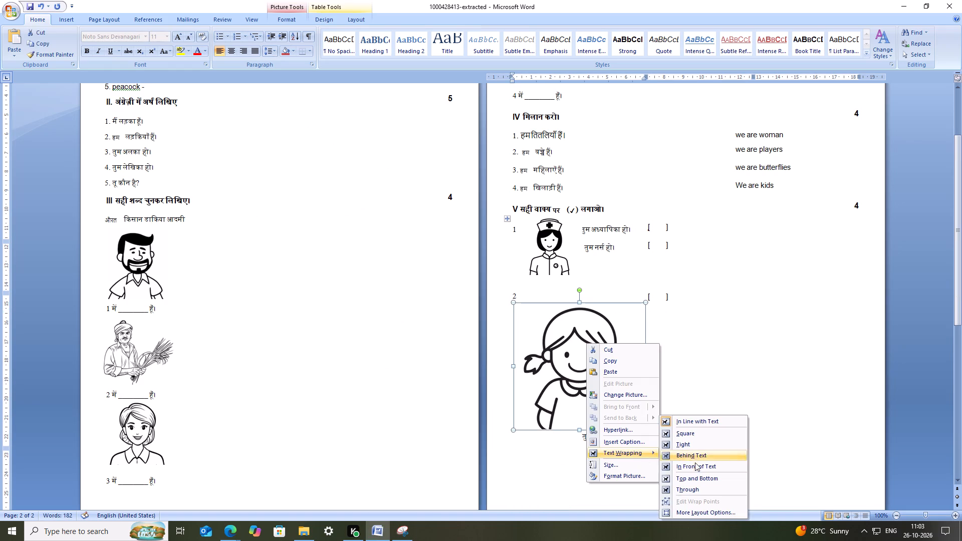
Set the girl picture's text wrapping to In Front of Text, shrink it to about half size, and place it beside the number 2.
left_click(696, 466)
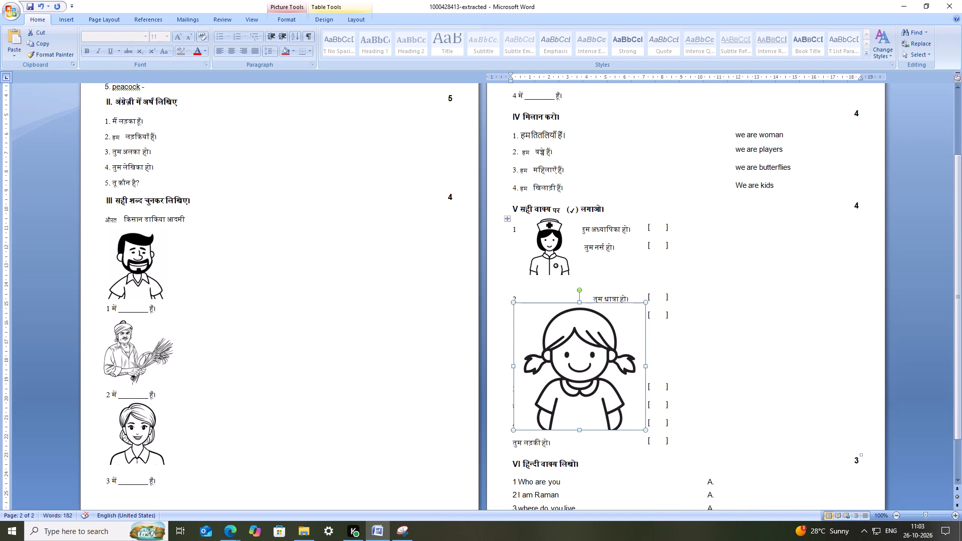
left_click_drag(645, 430, 547, 355)
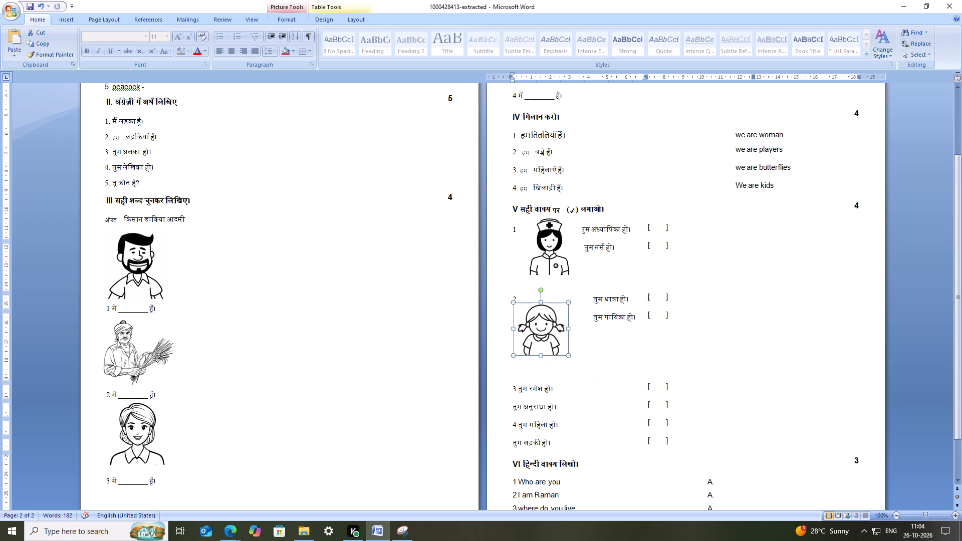
left_click_drag(568, 357, 589, 372)
left_click_drag(558, 347, 562, 331)
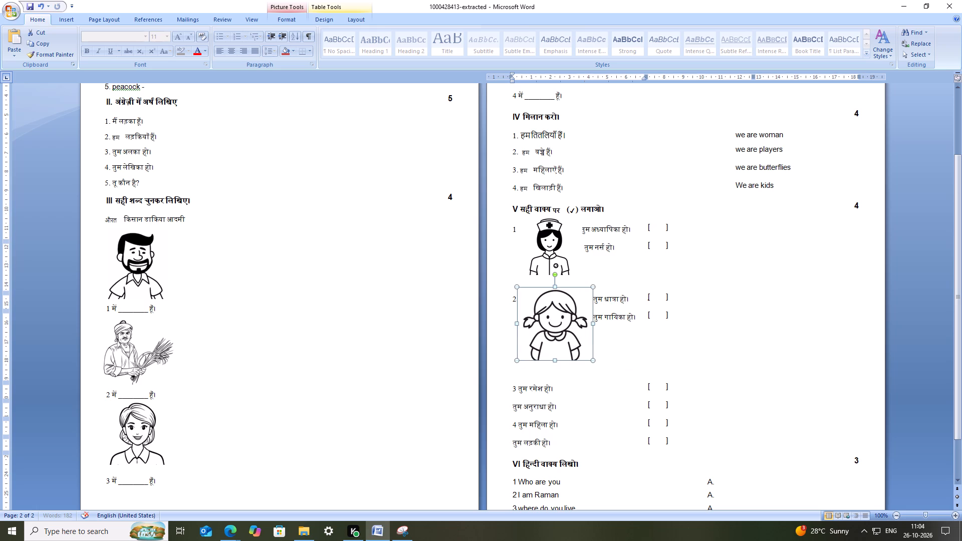
left_click(566, 330)
left_click_drag(592, 361, 589, 359)
left_click_drag(589, 359, 581, 356)
left_click(568, 335)
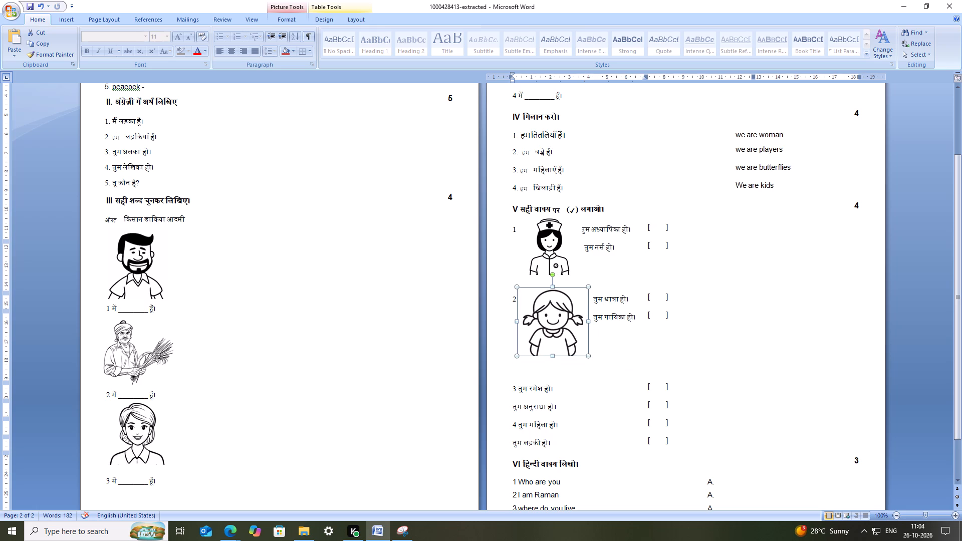
left_click(637, 358)
Reduce the gap between the girl picture and question 3 by one blank line in the bracket column, and save.
left_click(605, 375)
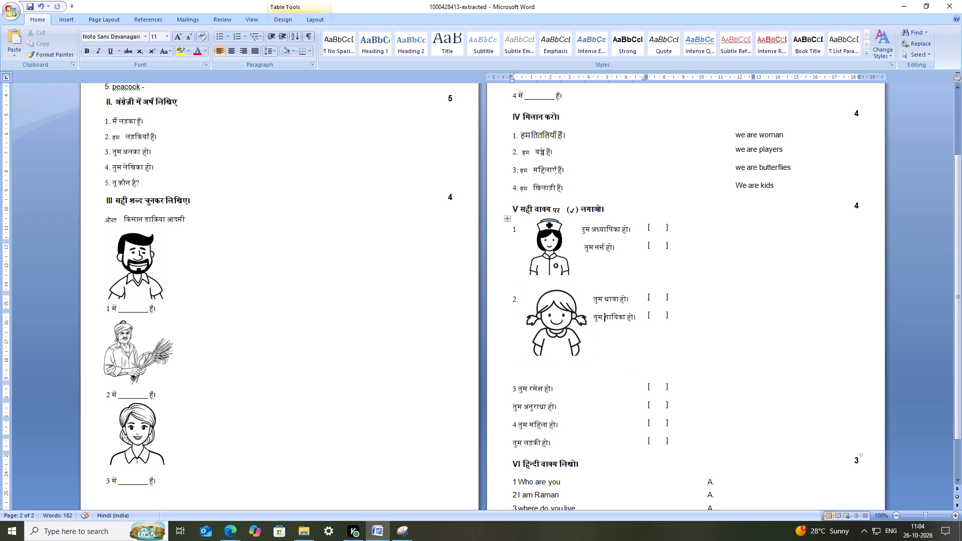
left_click(561, 378)
left_click(574, 375)
left_click_drag(571, 381, 581, 381)
left_click(587, 376)
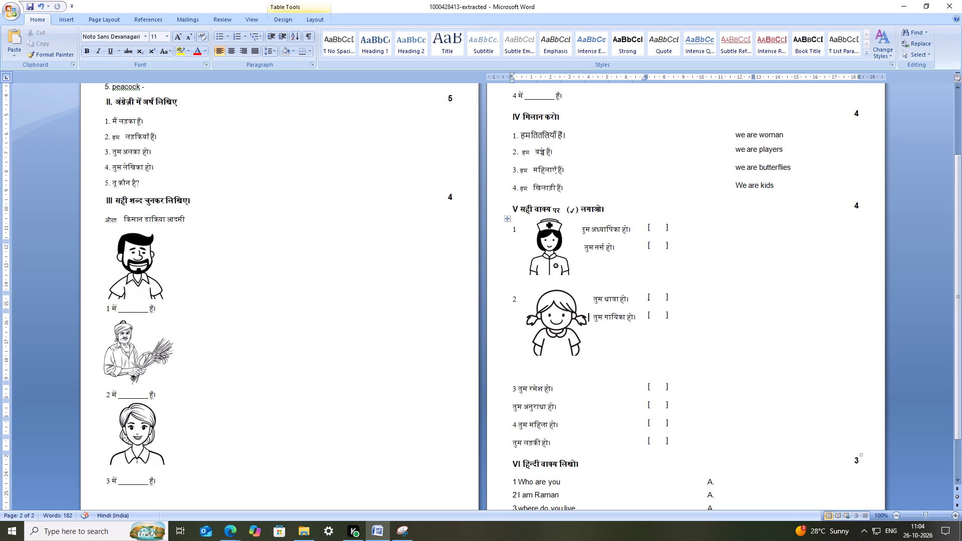
left_click(634, 380)
left_click(544, 380)
left_click_drag(620, 382, 632, 382)
left_click(661, 373)
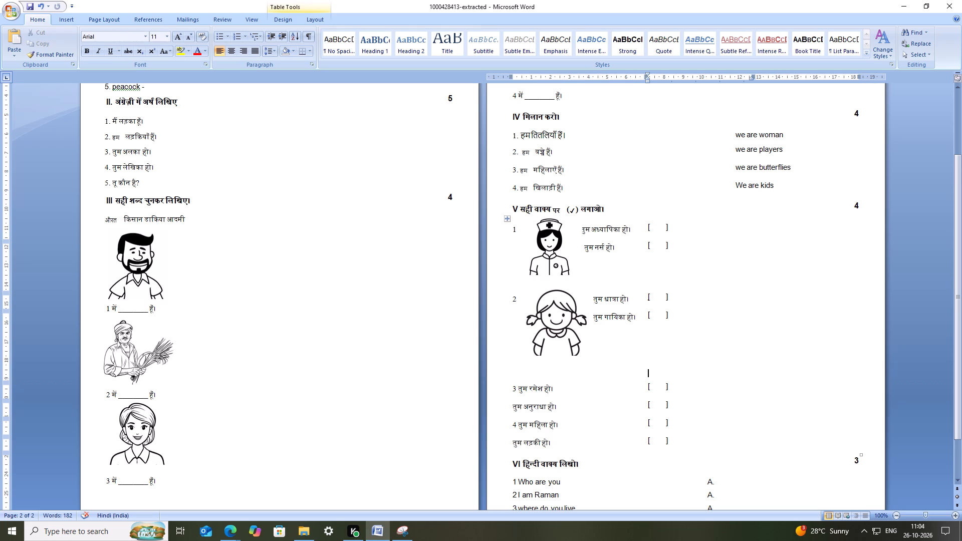
key("BackSpace")
key("BackSpace")
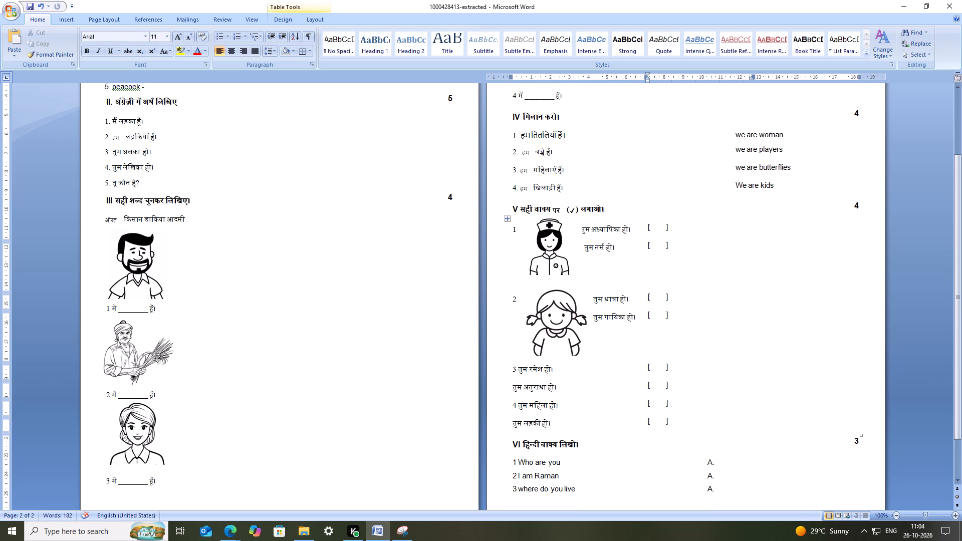
key("Return")
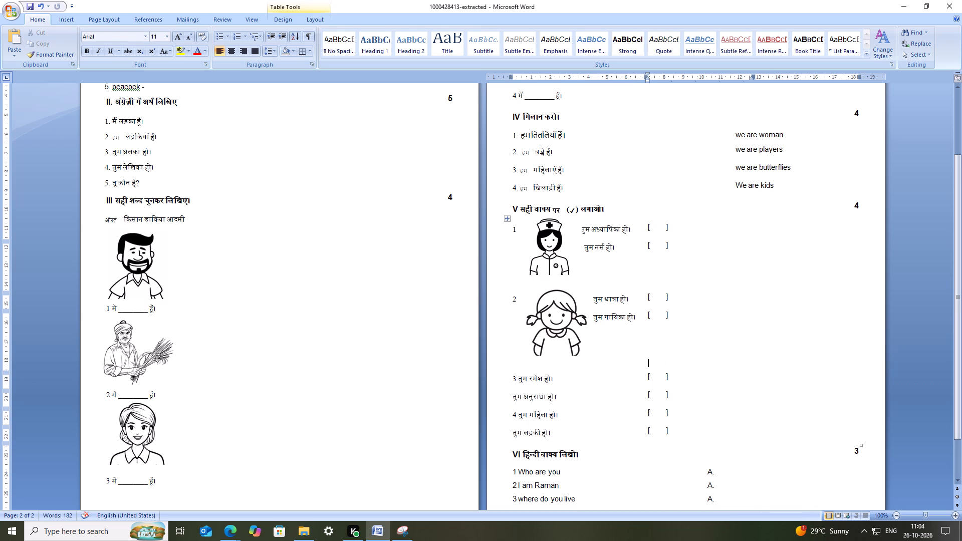
key("ctrl+s")
key("ctrl+s")
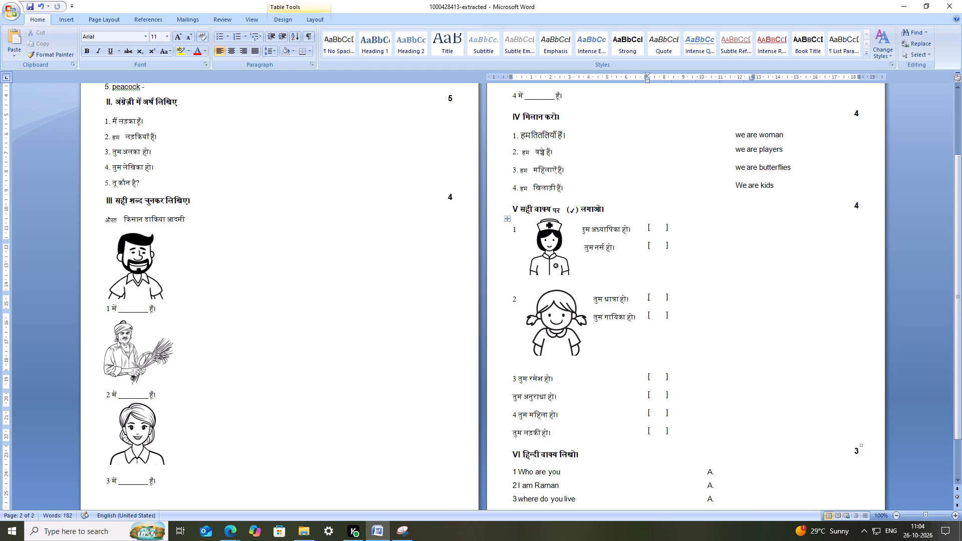
Indent "तुम रमेश हो।" with spaces after the number 3, leaving room for a picture.
left_click(519, 382)
key("space")
key("space")
key("space")
key("space")
key("space")
key("space")
key("space")
key("space")
key("space")
key("space")
key("space")
key("space")
key("space")
key("space")
key("space")
key("space")
key("space")
key("space")
key("space")
key("space")
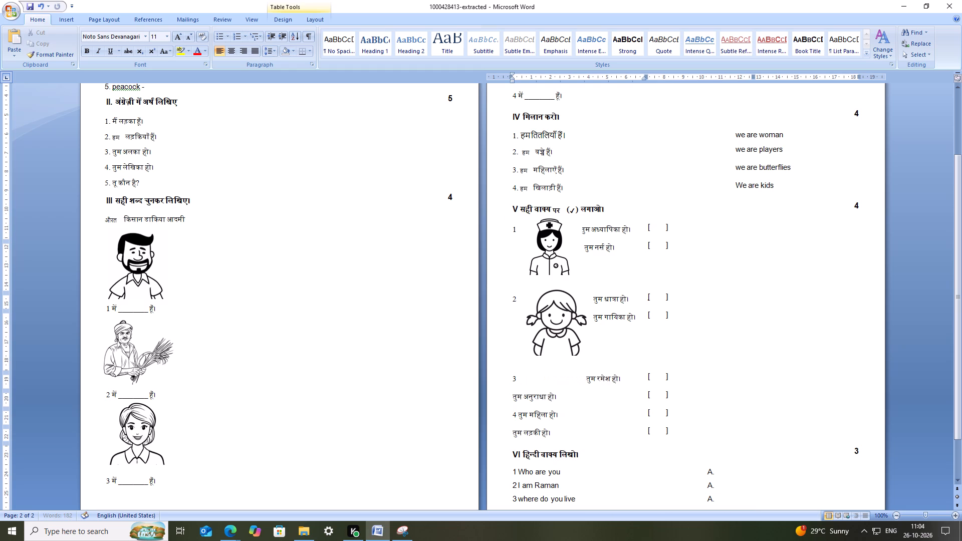
key("space")
key("space")
key("space")
Indent "तुम अनुराधा हो।" with spaces to bring it under "तुम रमेश हो।" in question 3.
left_click(513, 397)
key("space")
key("space")
key("space")
key("space")
key("space")
key("space")
key("space")
key("space")
key("space")
key("space")
key("space")
key("space")
key("space")
key("space")
key("space")
key("space")
key("space")
key("space")
key("space")
key("space")
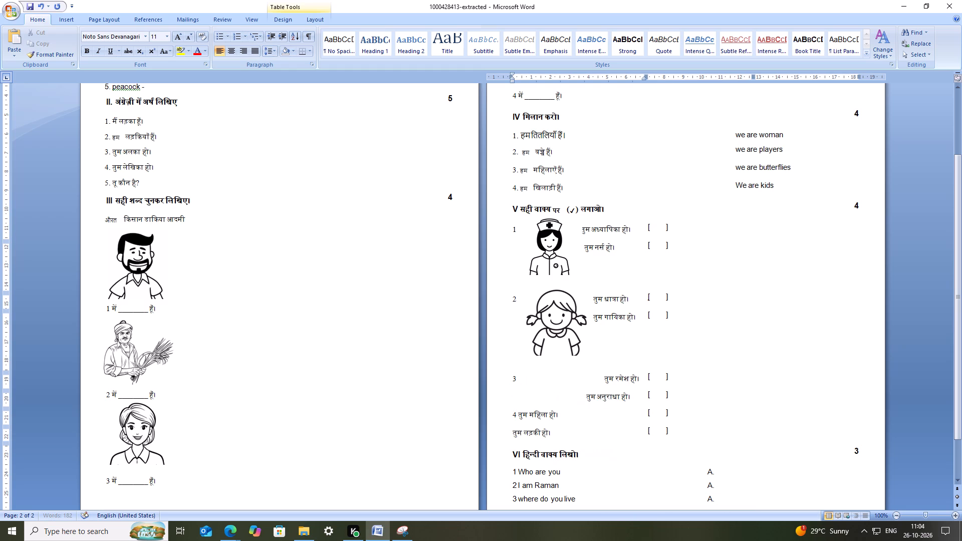
key("space")
key("space")
key("space")
key("space")
Save the document and add five blank lines below question 3's second bracket in section V to make room for a picture.
key("ctrl+s")
key("ctrl+s")
key("ctrl+s")
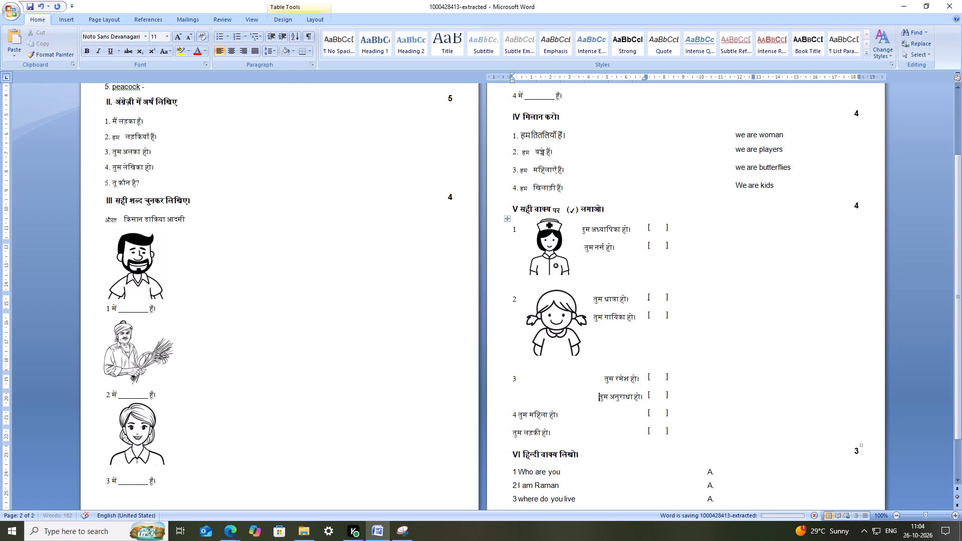
left_click(691, 402)
key("backslash")
key("BackSpace")
key("Return")
key("Return")
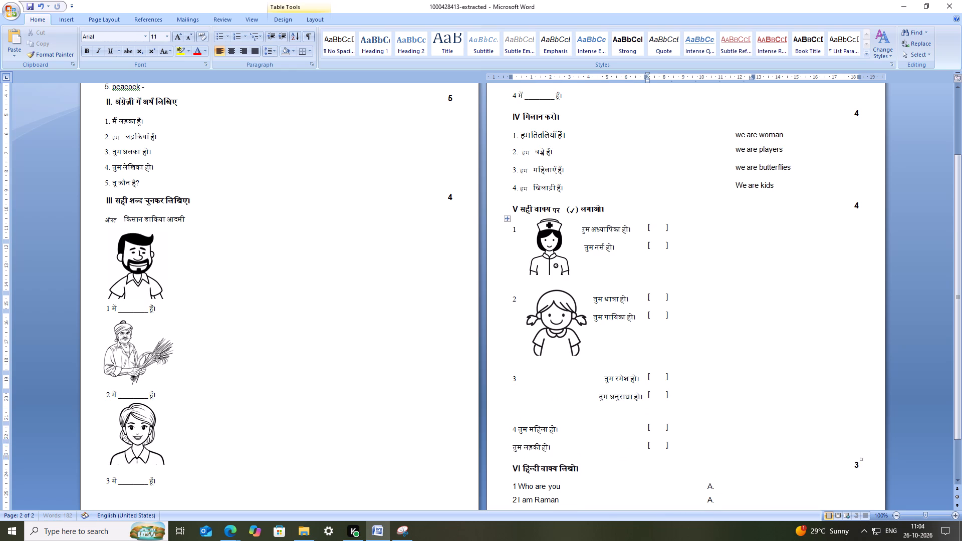
key("Return")
key("Return")
key("Return")
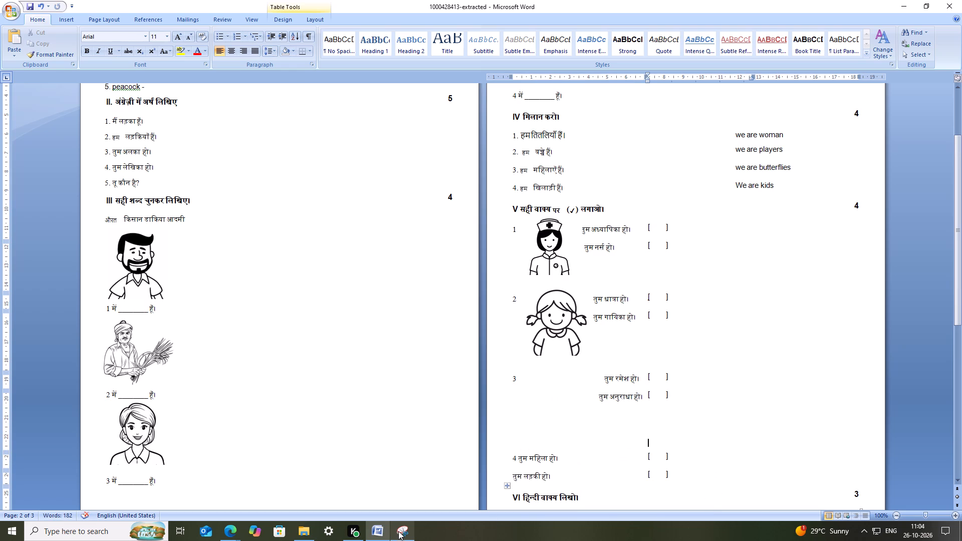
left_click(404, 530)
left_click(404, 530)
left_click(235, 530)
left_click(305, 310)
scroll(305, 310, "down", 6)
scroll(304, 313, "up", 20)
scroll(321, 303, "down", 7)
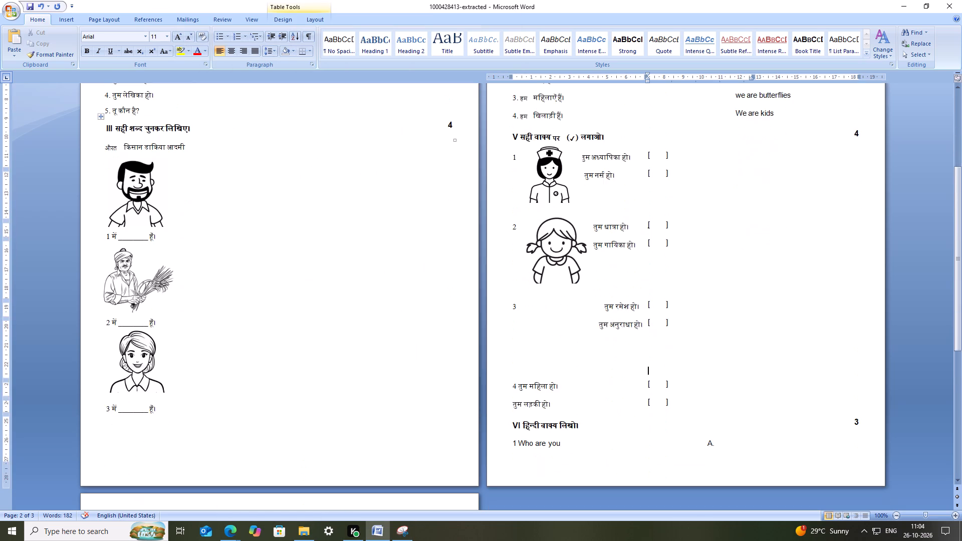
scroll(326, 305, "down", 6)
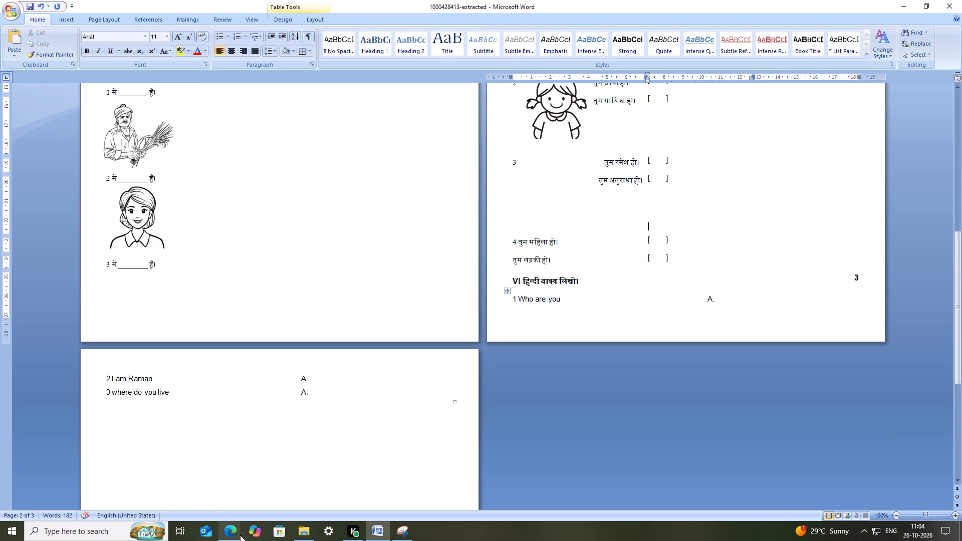
In the browser, close the enlarged woman picture and change the image search to "boy outline icture\ clipart cartoon".
left_click(232, 532)
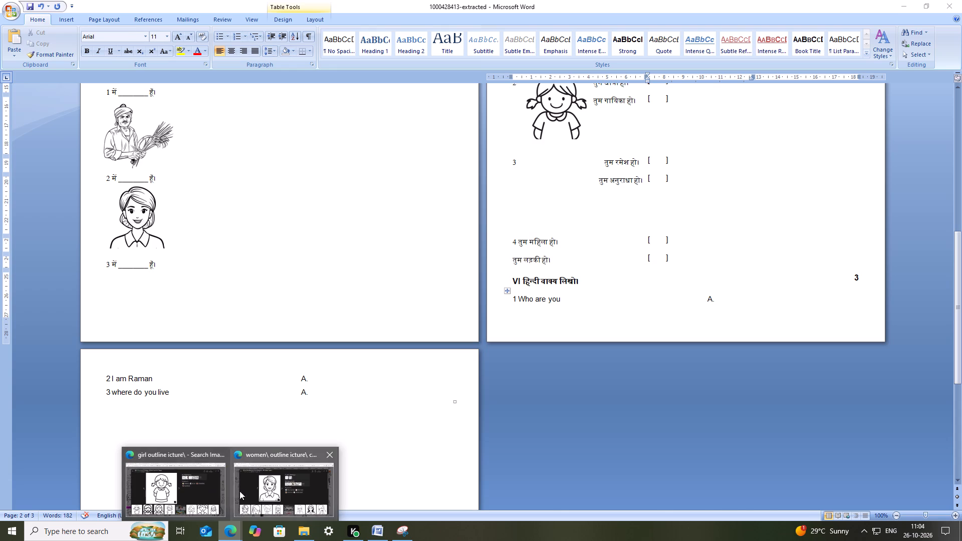
left_click(258, 489)
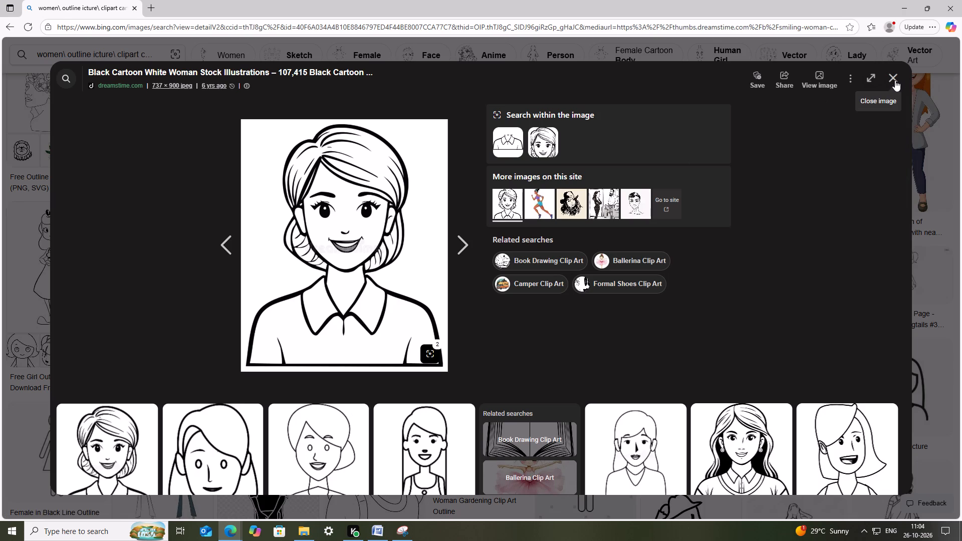
left_click(894, 81)
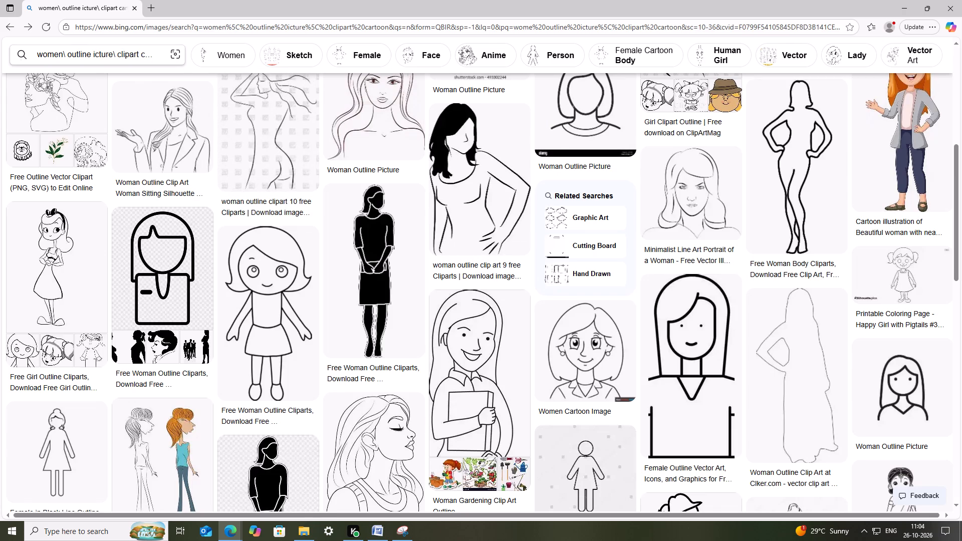
left_click_drag(64, 53, 0, 77)
key("BackSpace")
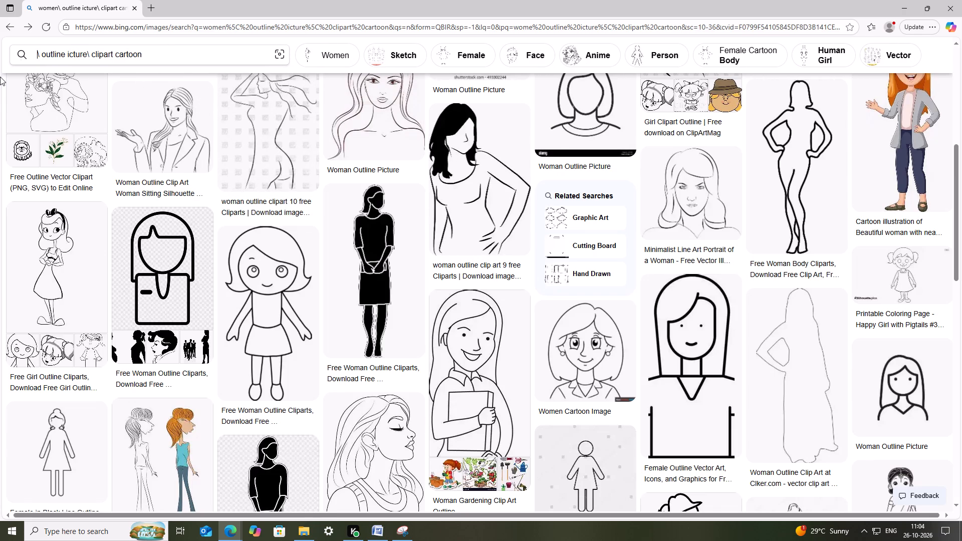
key("Right")
key("BackSpace")
type("boy")
key("Return")
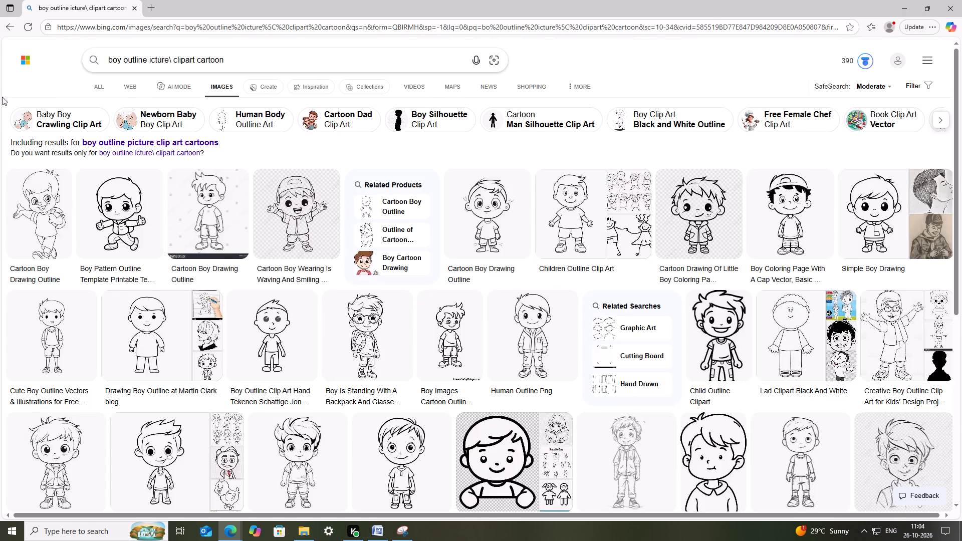
Open the full-length picture of a boy in shorts with hands in pockets, then snip and copy its head and upper body.
left_click(56, 313)
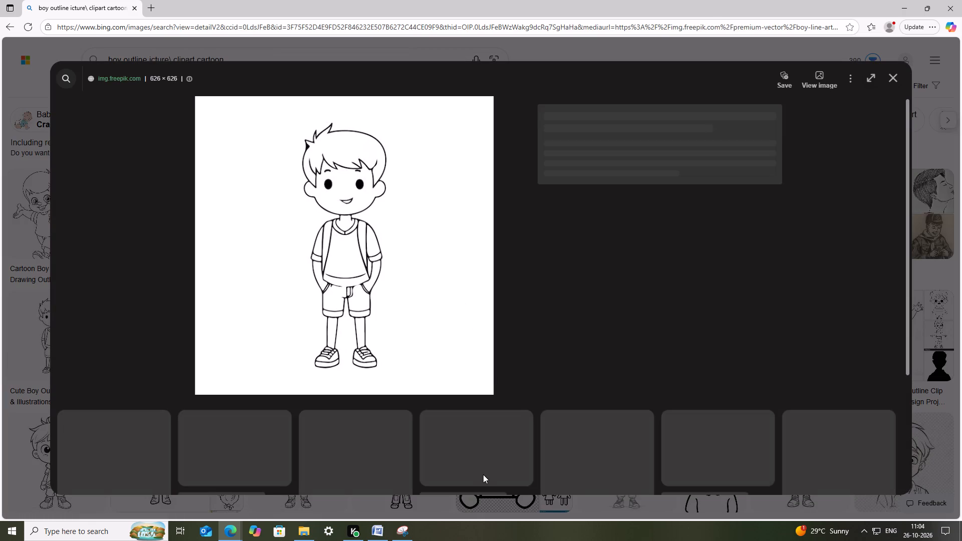
left_click(411, 537)
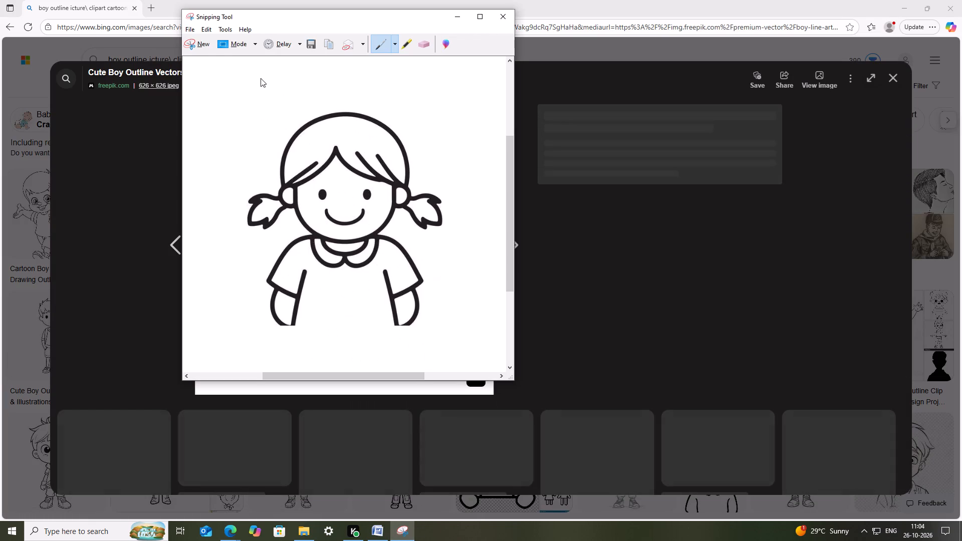
left_click(203, 41)
left_click_drag(293, 117, 394, 174)
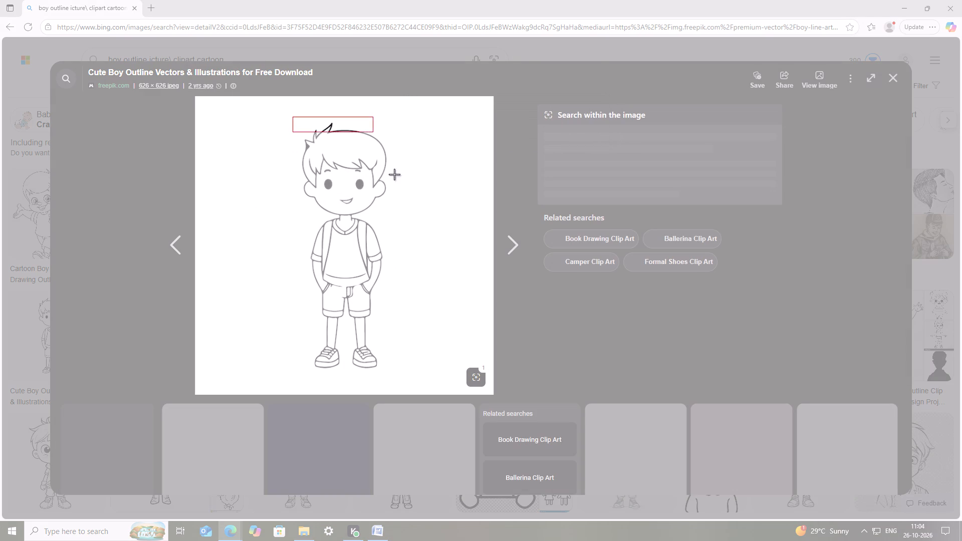
left_click_drag(394, 174, 411, 267)
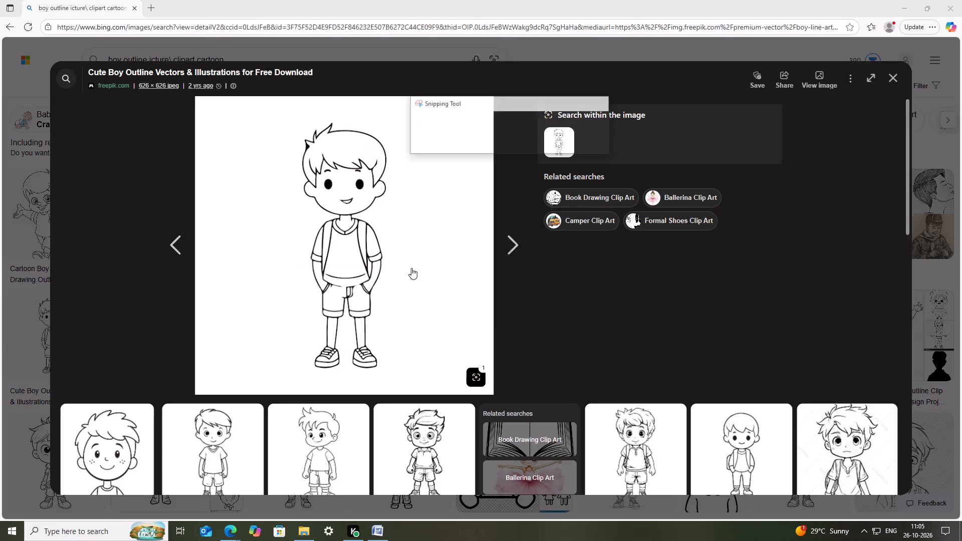
left_click(402, 57)
double_click(400, 59)
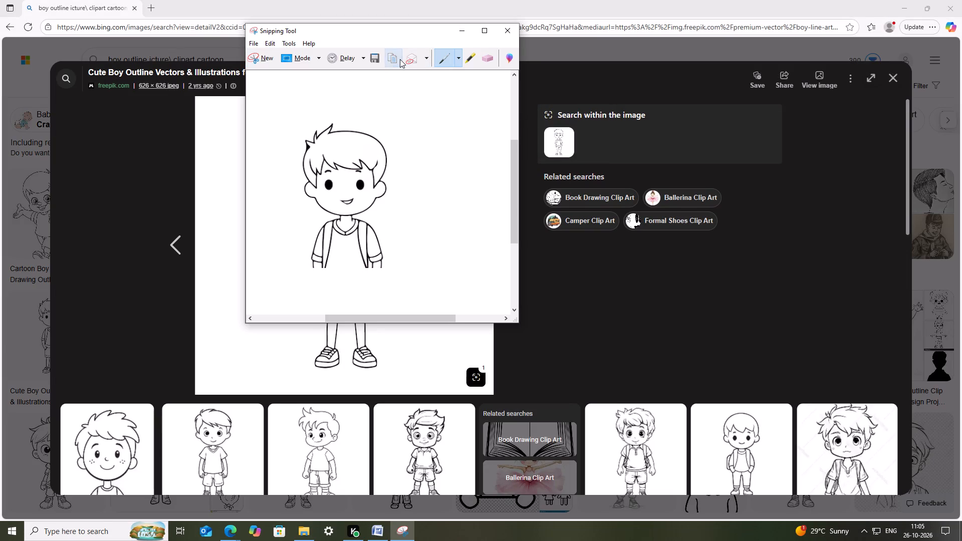
left_click(466, 33)
left_click(408, 532)
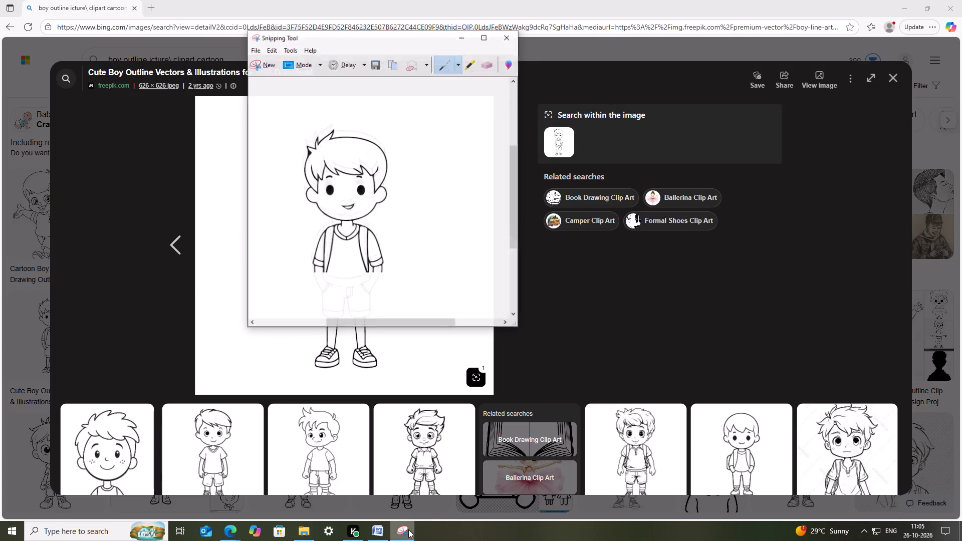
Switch to Word, paste the boy picture after the number 3 in section V, and set its text wrapping to In Front of Text.
left_click(378, 530)
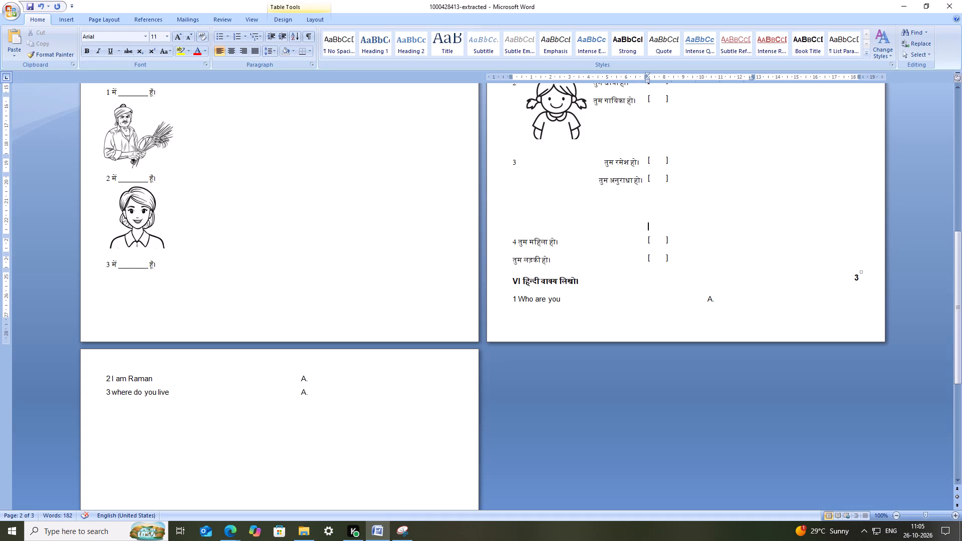
left_click(544, 161)
left_click(532, 161)
key("ctrl+v")
left_click(184, 449)
right_click(183, 449)
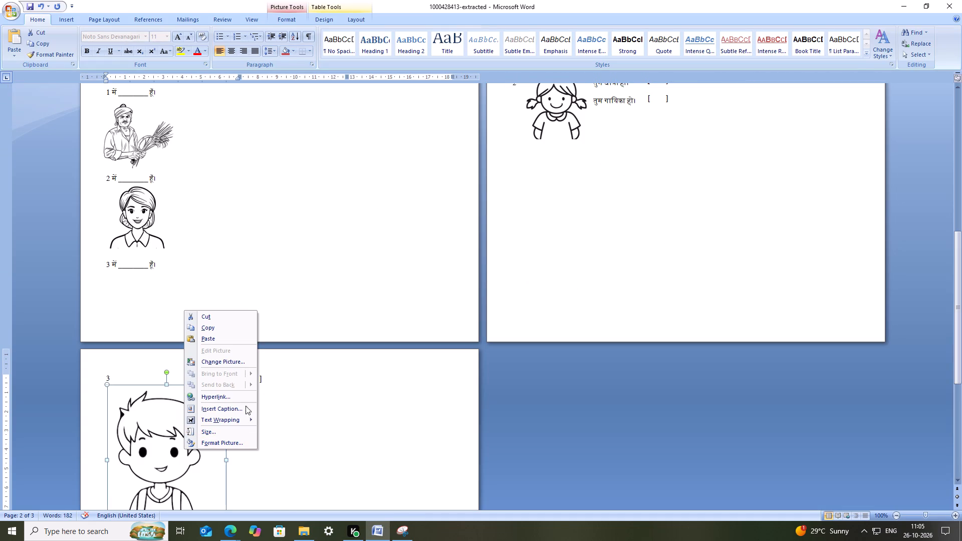
left_click(240, 421)
left_click(292, 466)
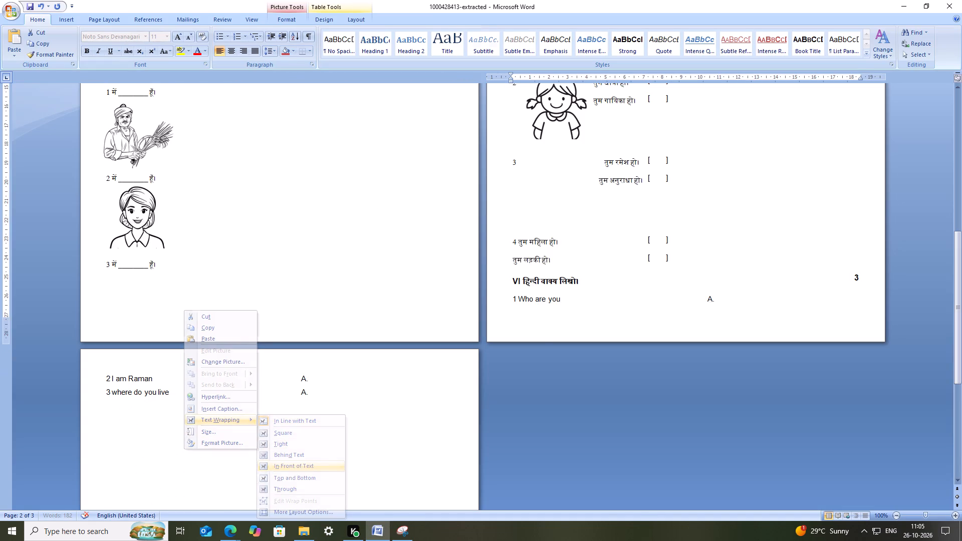
Shrink the boy picture to about half size and place it between the number 3 and its sentences in section V.
scroll(540, 334, "up", 6)
scroll(588, 264, "up", 6)
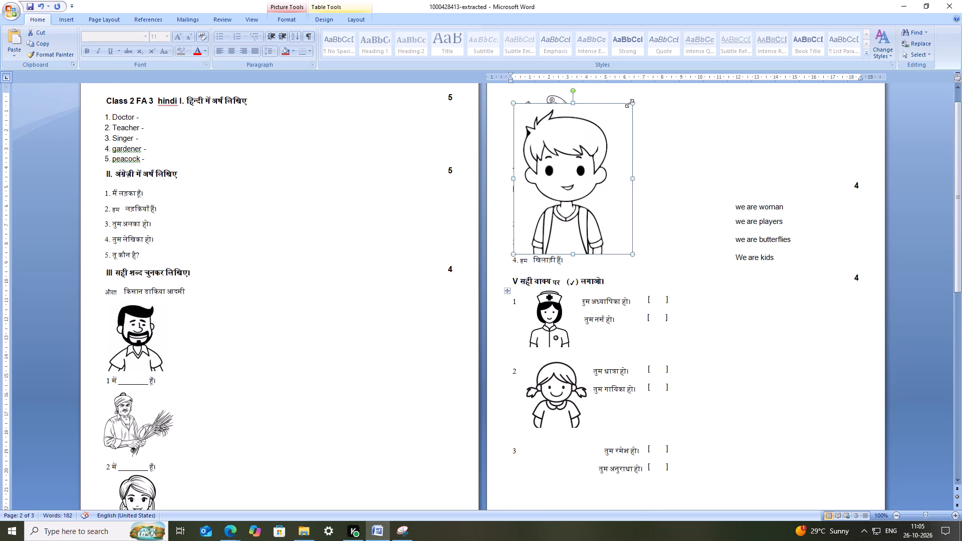
left_click_drag(631, 102, 570, 218)
scroll(610, 303, "down", 5)
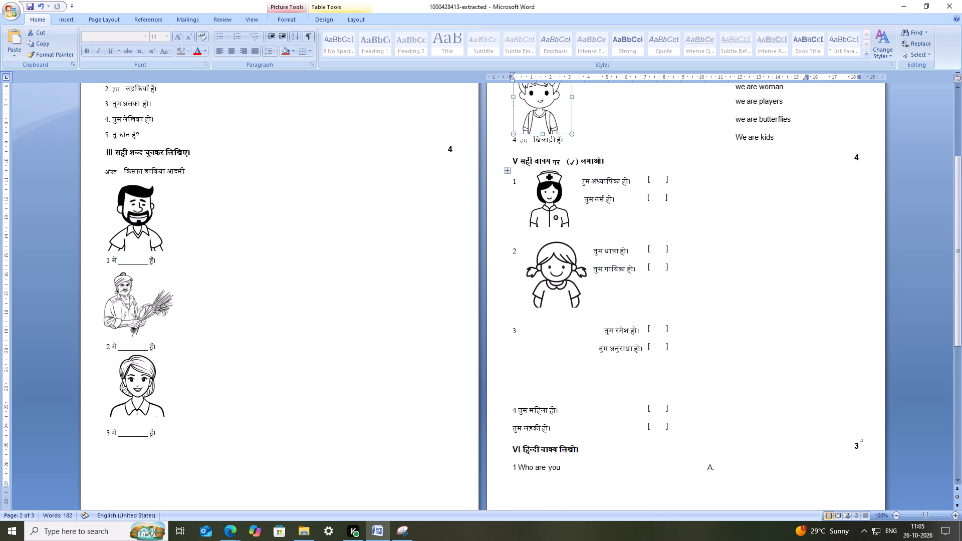
left_click_drag(542, 115, 557, 368)
left_click(638, 381)
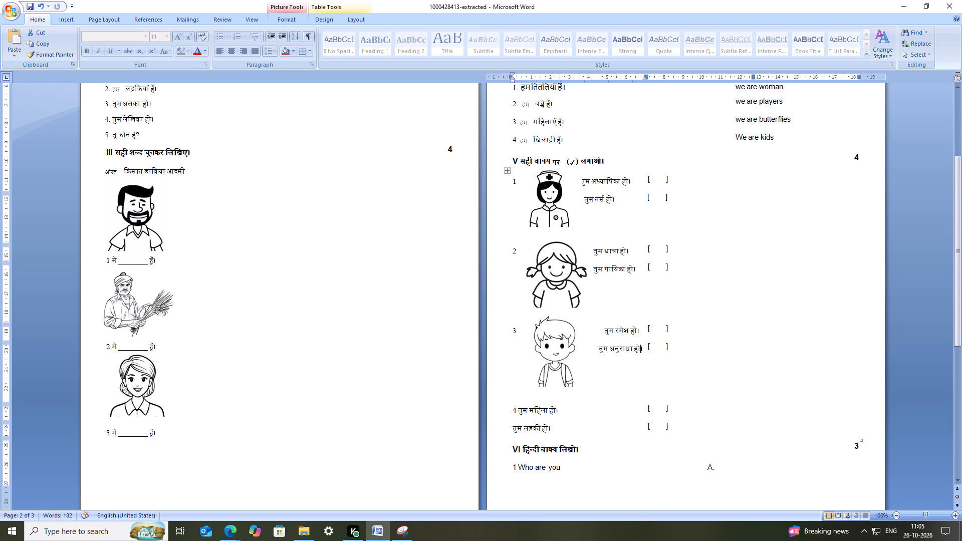
Indent "तुम महिला हो।" with spaces after the number 4 to line up roughly with question 3's sentences.
left_click(517, 410)
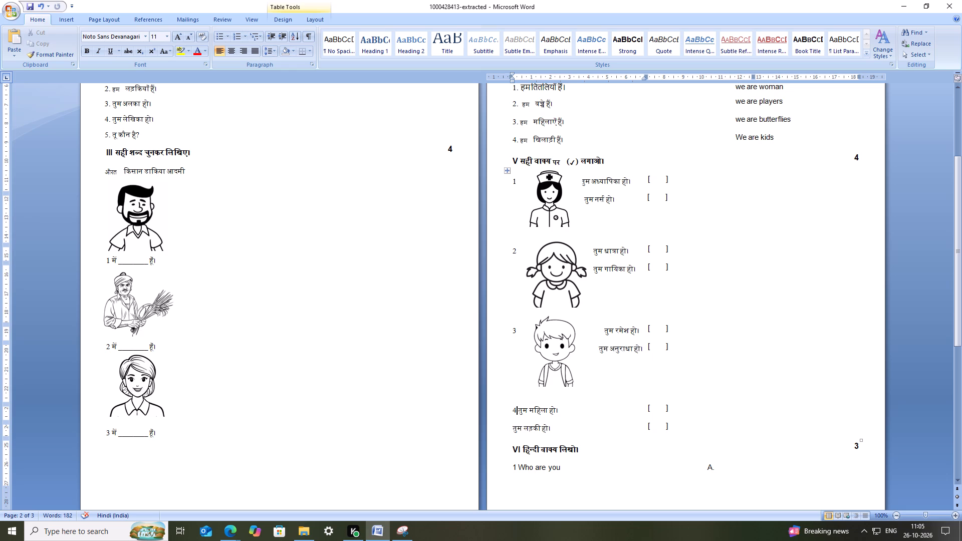
key("space")
key("space")
key("space")
key("space")
key("space")
key("space")
key("space")
key("space")
key("space")
key("space")
key("space")
key("space")
key("space")
key("space")
key("space")
key("space")
key("space")
key("space")
key("space")
key("space")
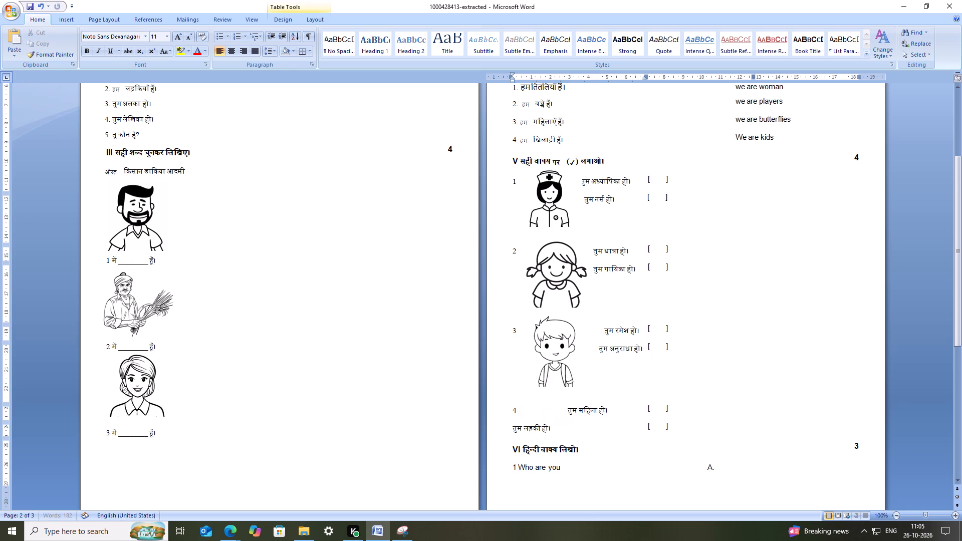
key("space")
key("space")
key("space")
key("space")
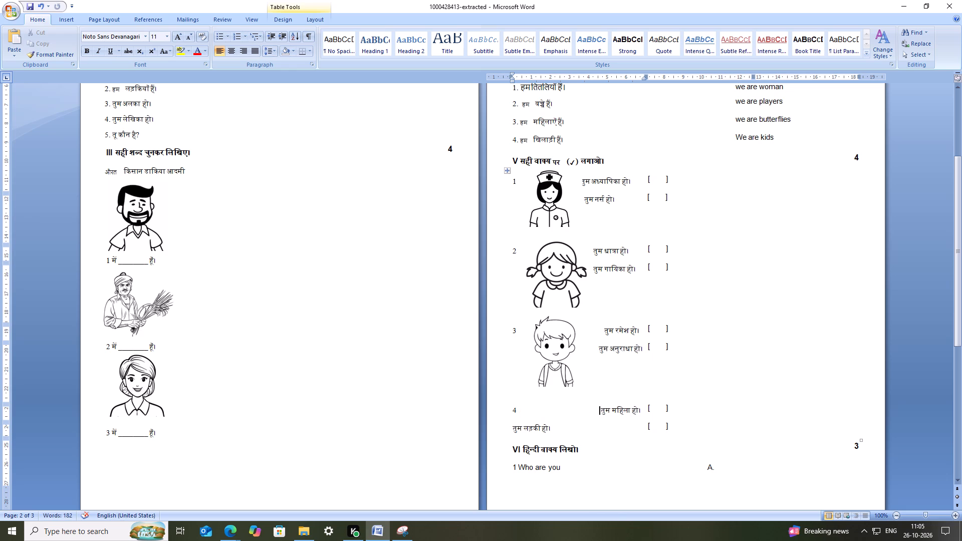
Indent "तुम लड़की हो।" with spaces to bring it under "तुम महिला हो।" in question 4, and save the document.
left_click(513, 430)
key("space")
key("space")
key("space")
key("space")
key("space")
key("space")
key("space")
key("space")
key("space")
key("space")
key("space")
key("space")
key("space")
key("space")
key("space")
key("space")
key("space")
key("space")
key("space")
key("space")
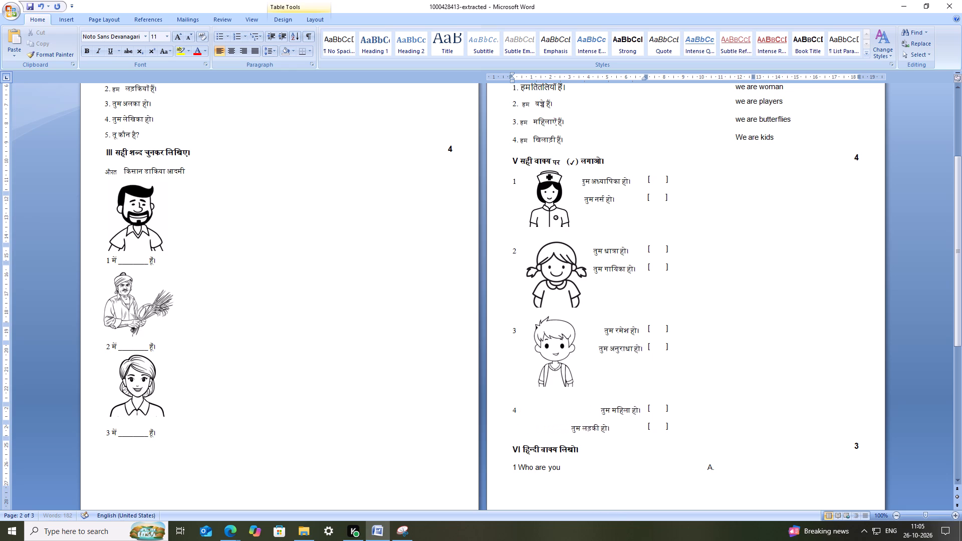
key("space")
key("space")
key("space")
key("space")
key("space")
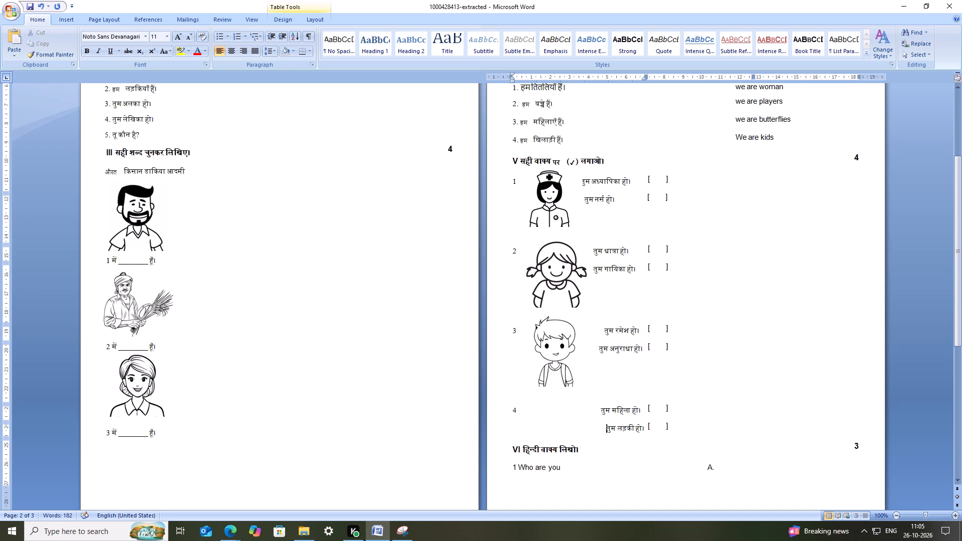
key("ctrl+s")
key("ctrl+s")
Copy section III's woman picture, add two blank lines below question 4's last bracket in section V, and paste the picture after the number 4.
left_click(140, 388)
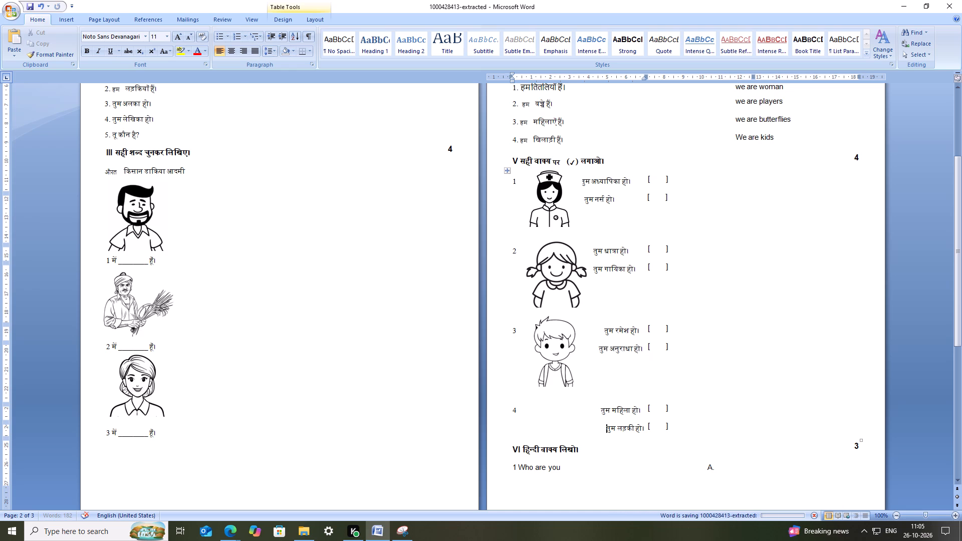
left_click(259, 388)
left_click(136, 392)
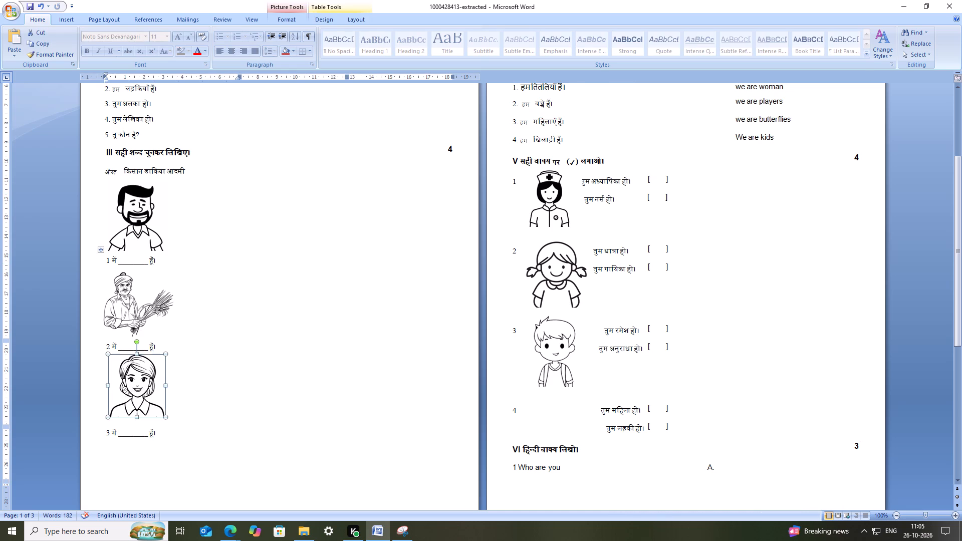
key("ctrl+c")
left_click(548, 405)
left_click(696, 422)
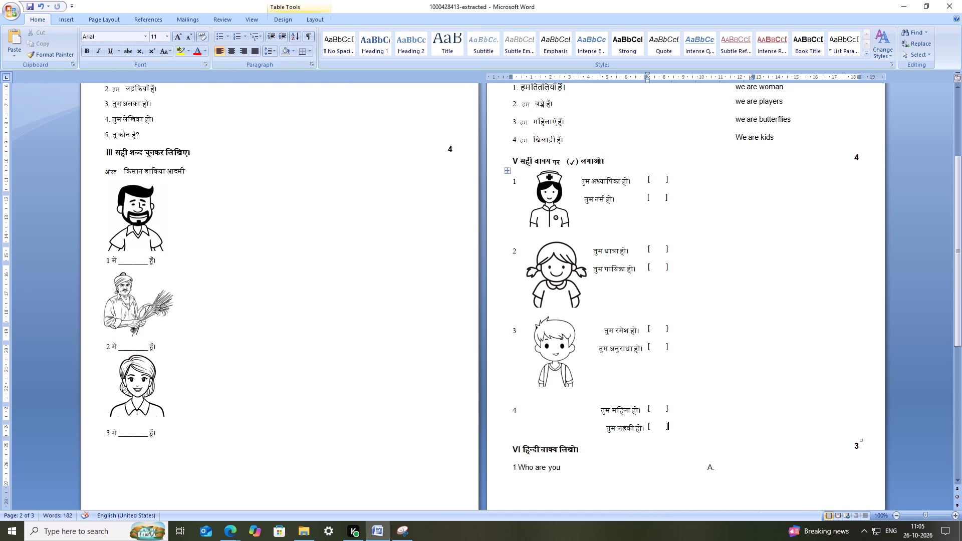
key("Return")
key("Return")
left_click(547, 415)
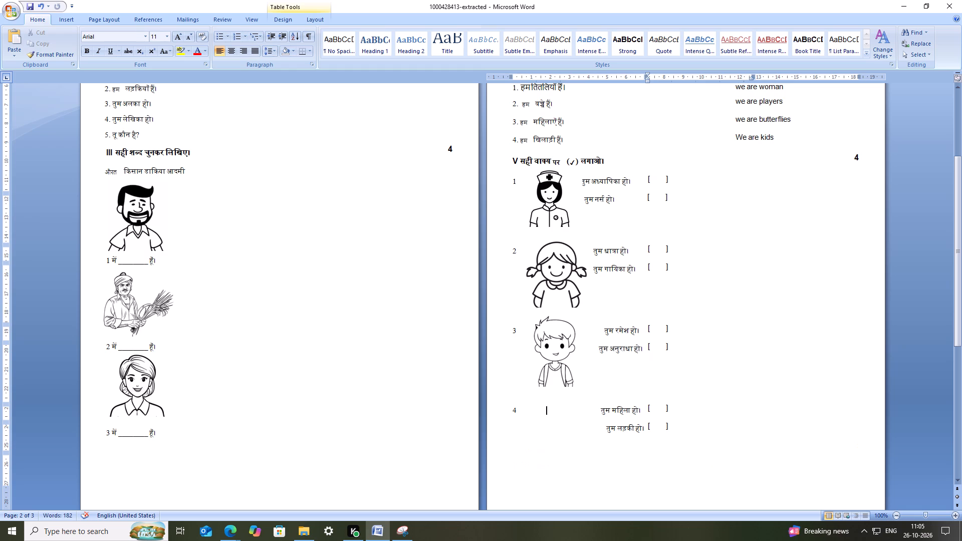
left_click(521, 415)
key("ctrl+v")
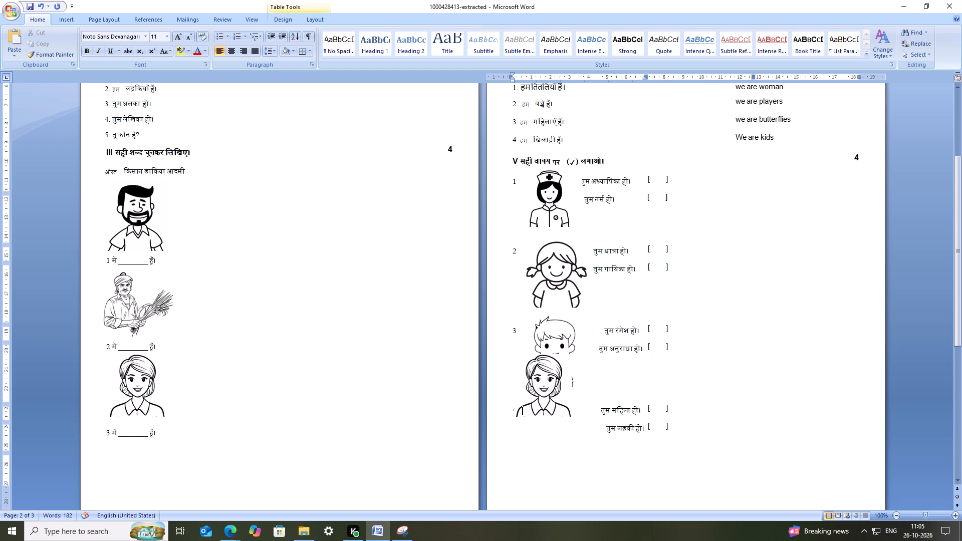
Move the pasted woman picture between the number 4 and its sentences in section V, and save the document.
right_click(547, 391)
left_click_drag(554, 403, 572, 425)
left_click_drag(546, 398, 548, 400)
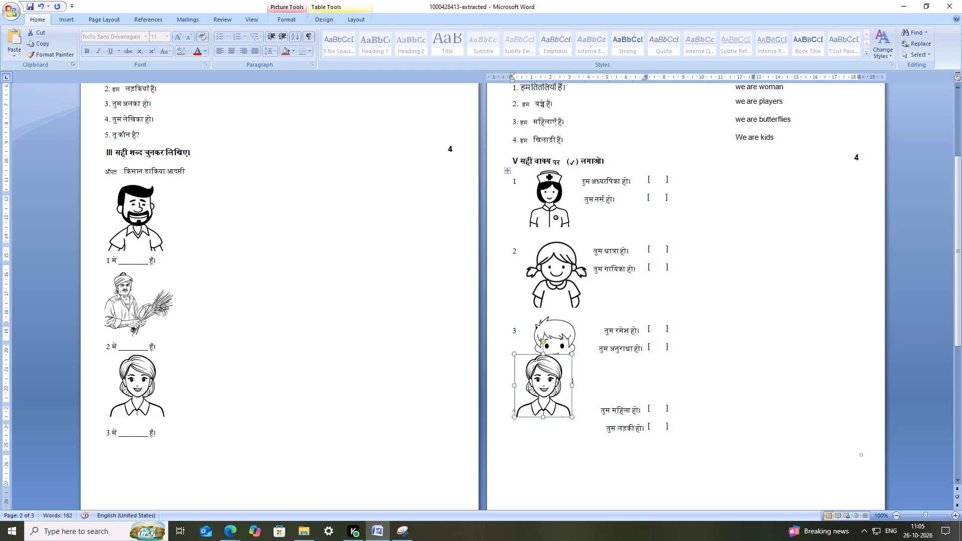
left_click_drag(548, 400, 583, 445)
left_click_drag(581, 439, 563, 438)
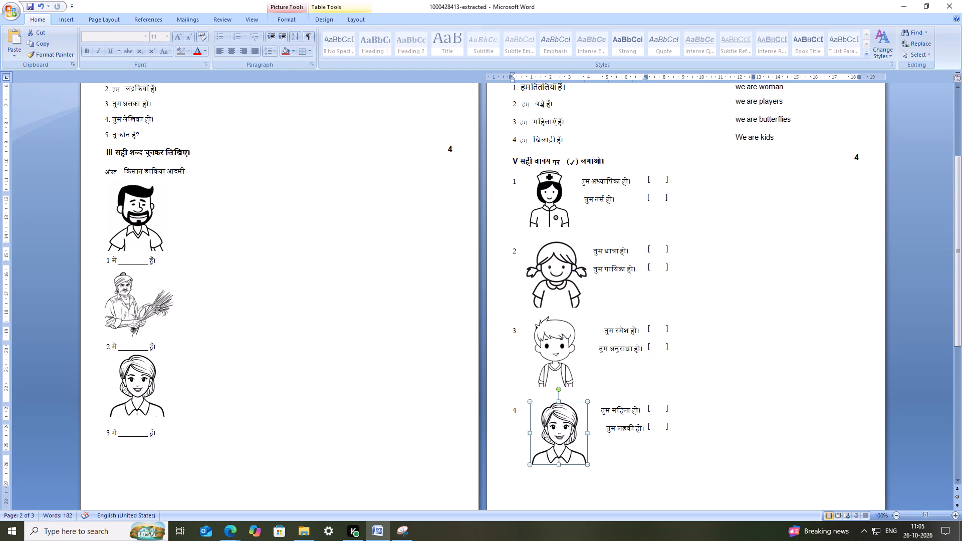
left_click(567, 435)
left_click(747, 365)
scroll(745, 366, "down", 6)
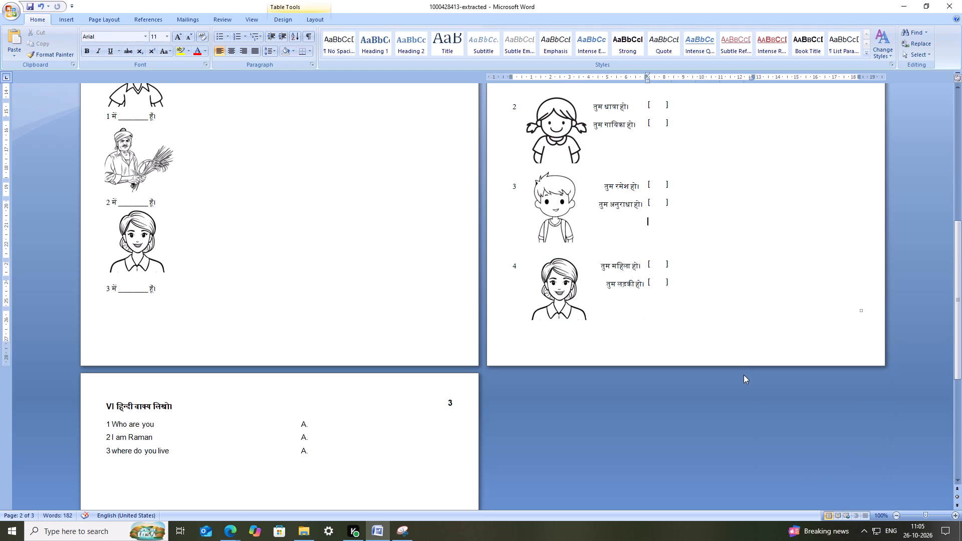
scroll(366, 463, "down", 4)
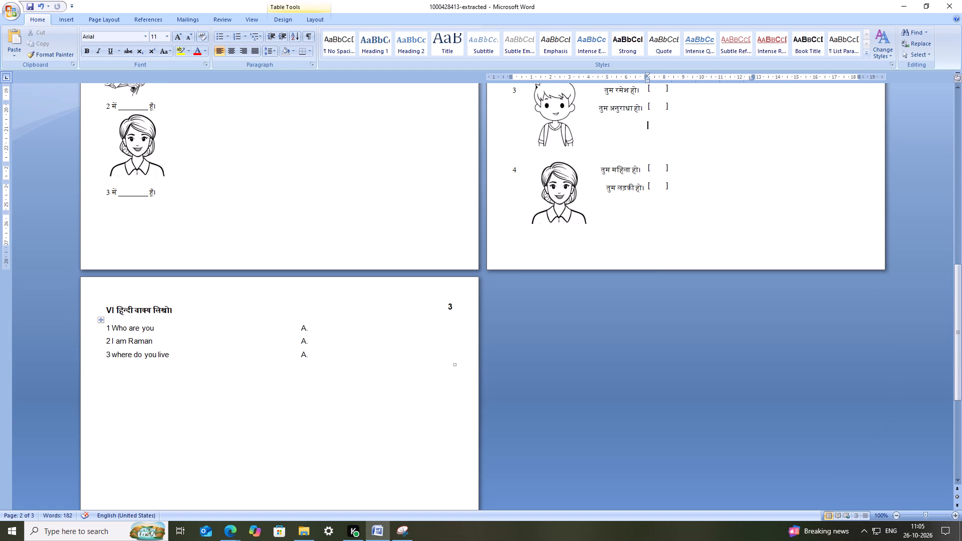
key("ctrl+s")
key("ctrl+s")
key("ctrl+s")
key("ctrl+s")
Delete the "A." answer markers beside all three questions in section VI.
left_click_drag(314, 330, 302, 329)
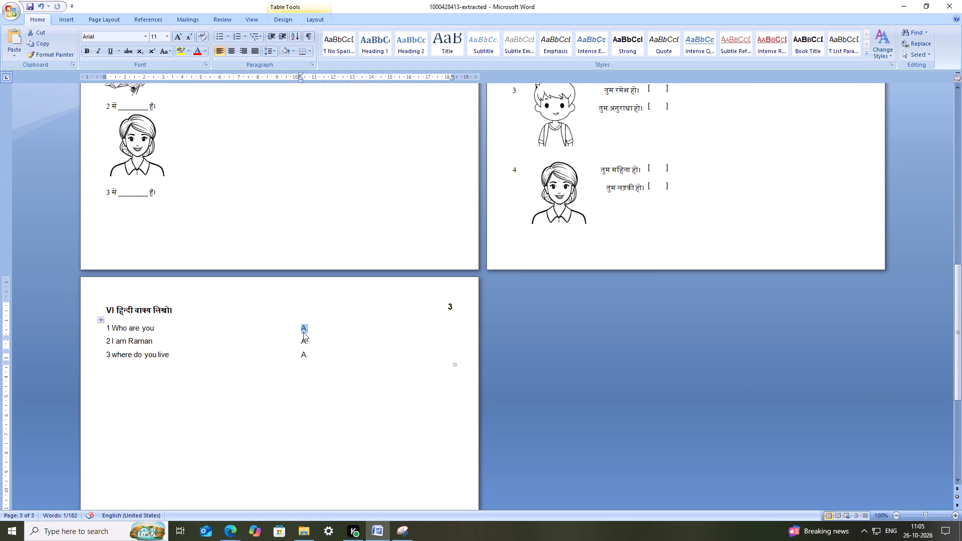
key("BackSpace")
left_click(309, 343)
key("BackSpace")
key("BackSpace")
left_click(317, 360)
key("BackSpace")
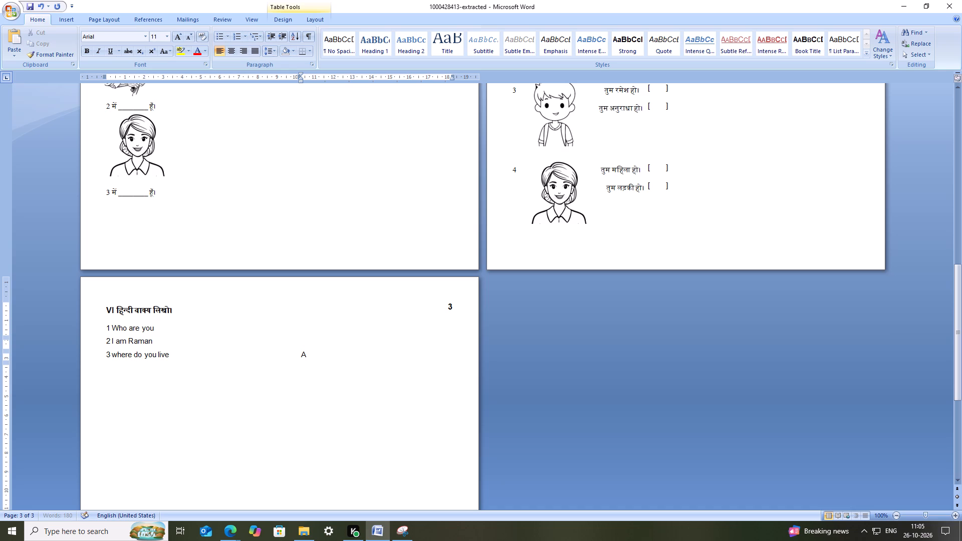
key("BackSpace")
left_click(257, 400)
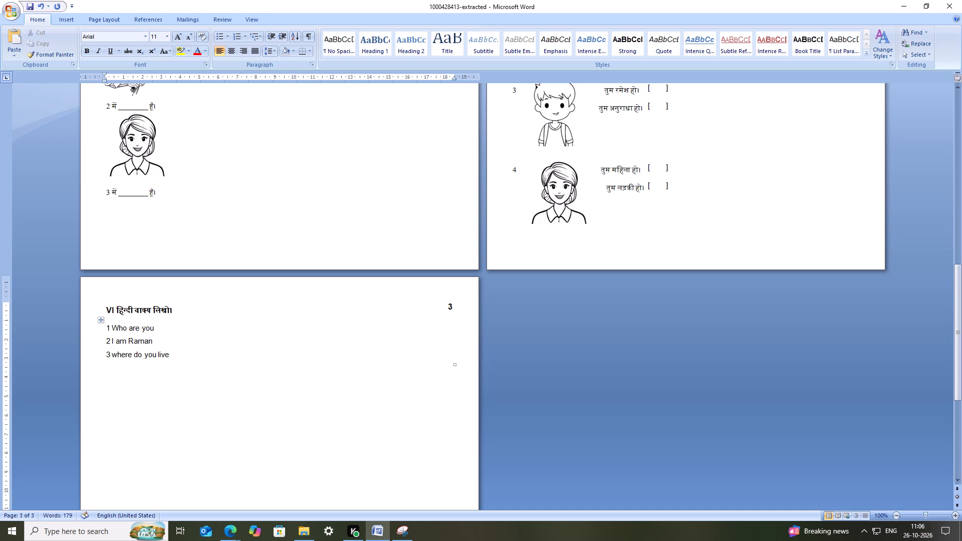
Add a blank answer line below "Who are you" and another below "I am Raman" in section VI.
left_click(212, 324)
left_click(211, 336)
left_click(166, 328)
key("Return")
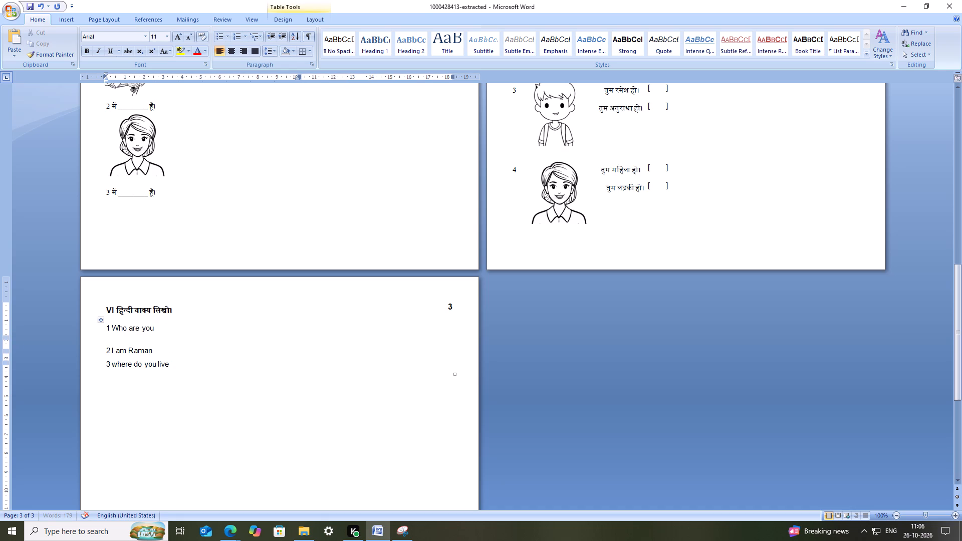
left_click(195, 351)
key("Return")
left_click(241, 417)
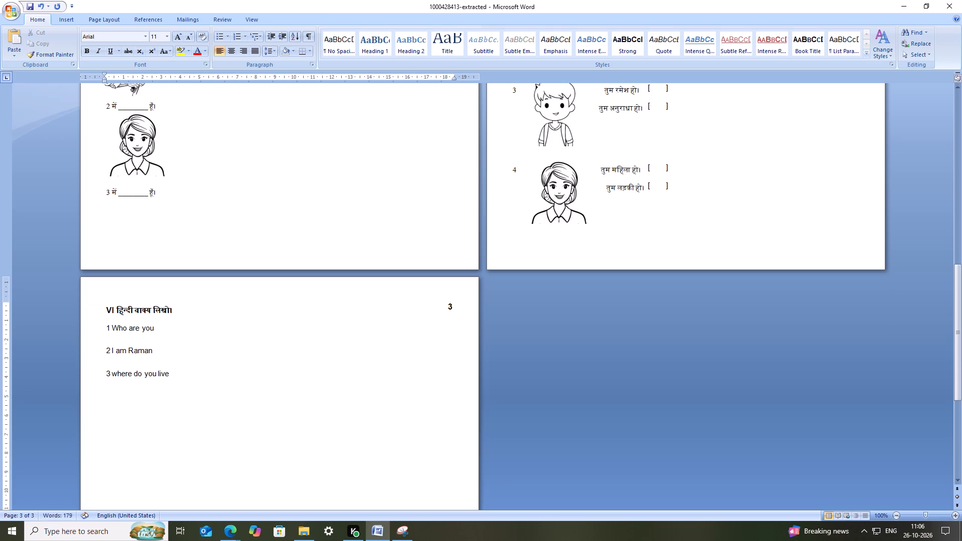
Look over the paper's layout from section I onward and save the document.
scroll(430, 407, "up", 20)
scroll(430, 407, "up", 5)
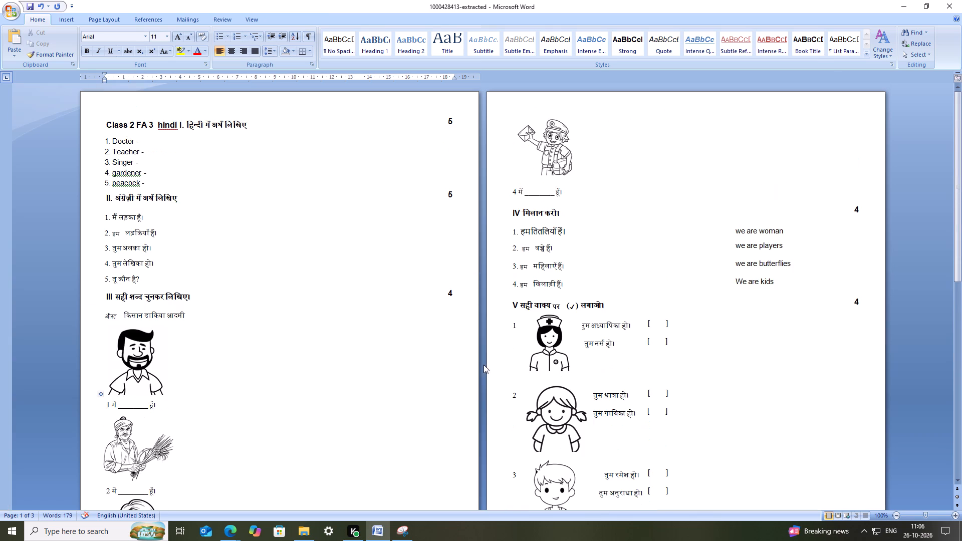
scroll(330, 341, "down", 5)
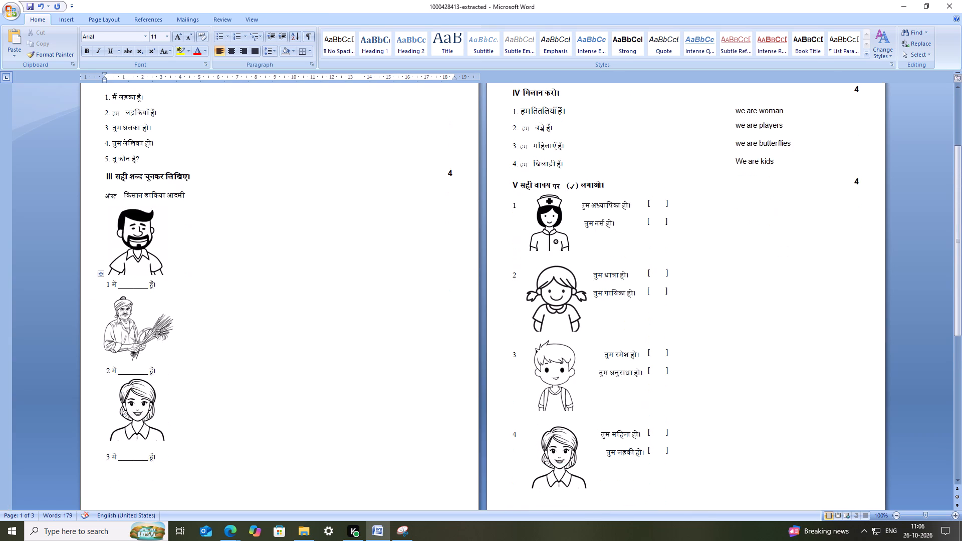
scroll(334, 337, "down", 4)
scroll(335, 336, "up", 12)
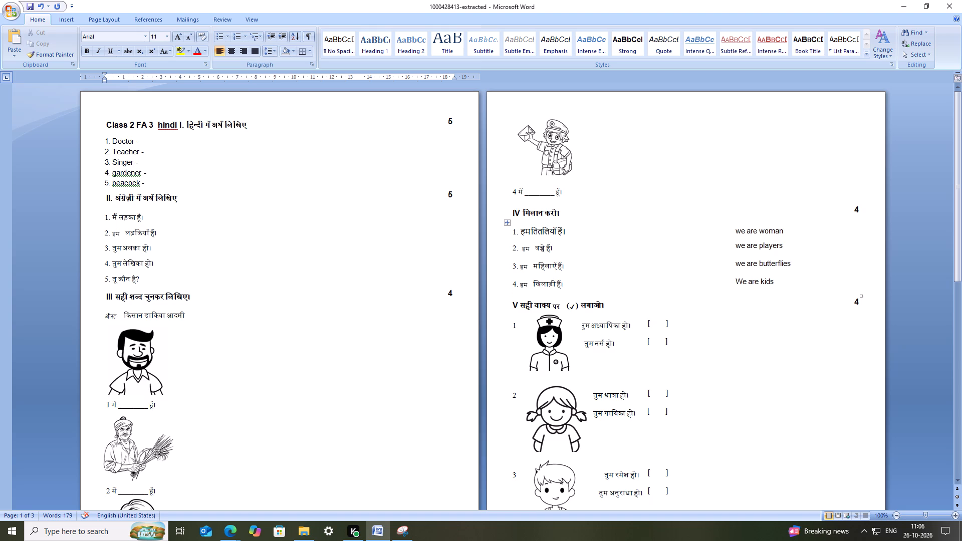
key("ctrl+s")
key("ctrl+s")
key("ctrl+s")
key("ctrl+s")
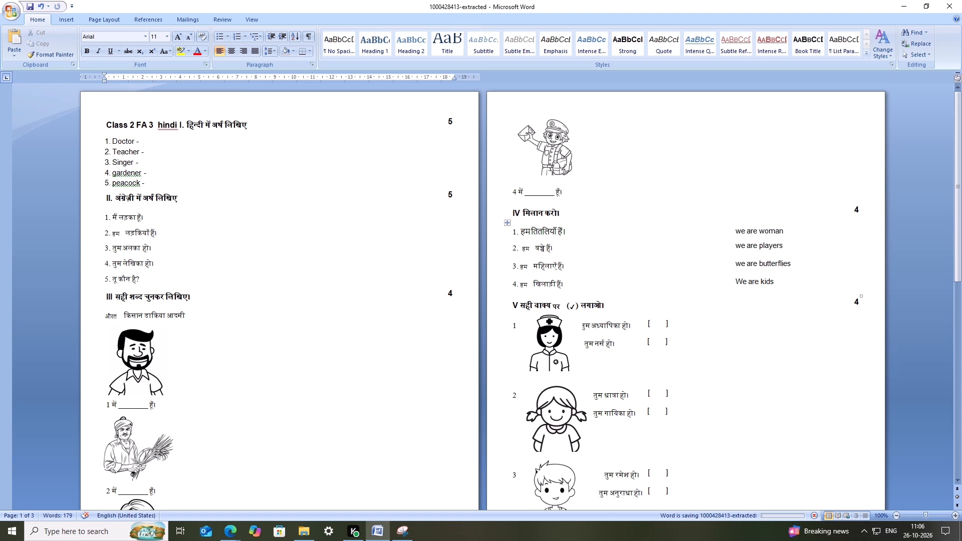
key("ctrl+s")
key("ctrl+s")
key("ctrl+s")
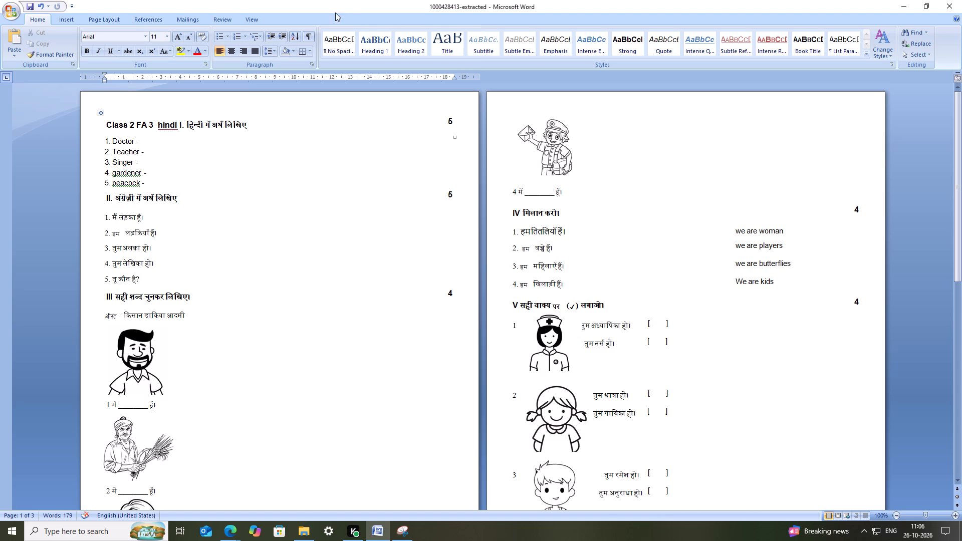
Expand the marks beside the headings of sections I and II to "5x1=5" each.
left_click(452, 123)
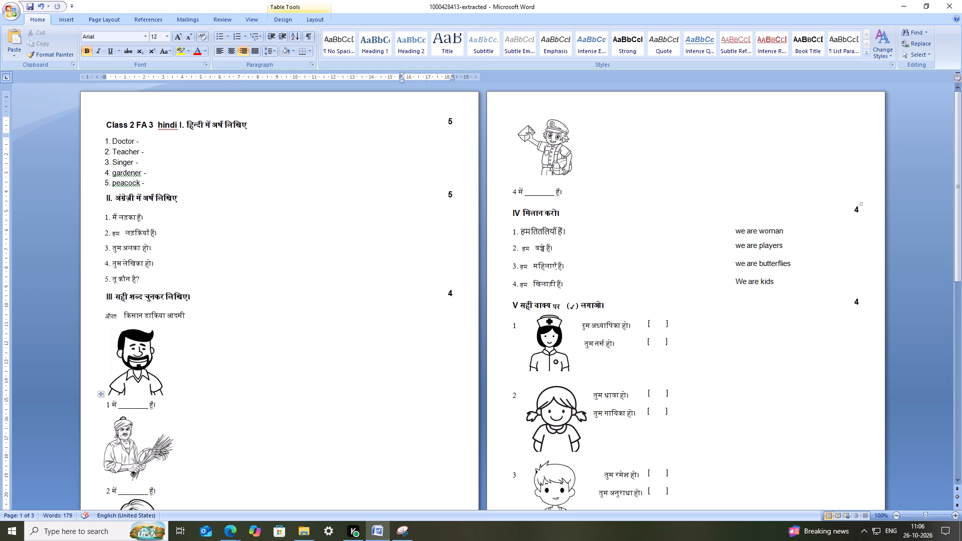
type("x1")
type("=5")
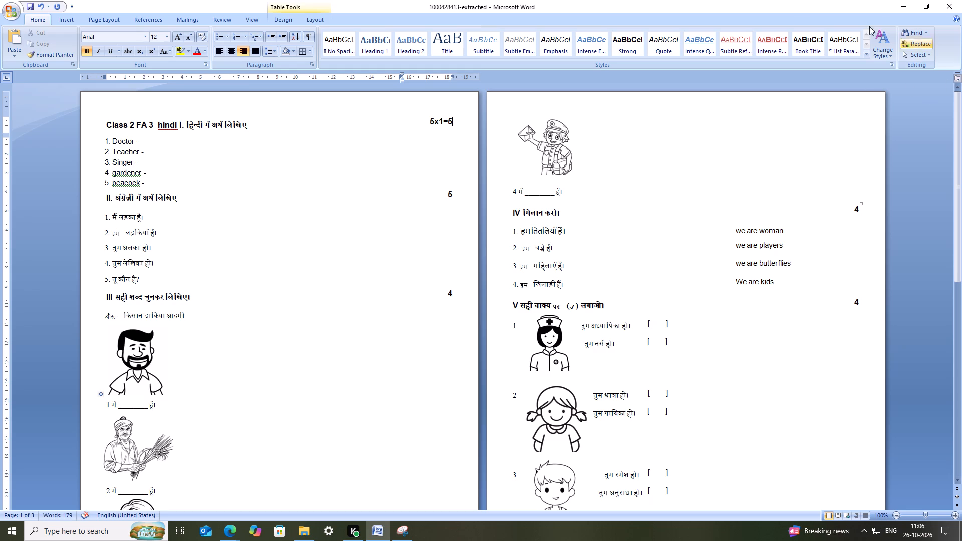
left_click(453, 195)
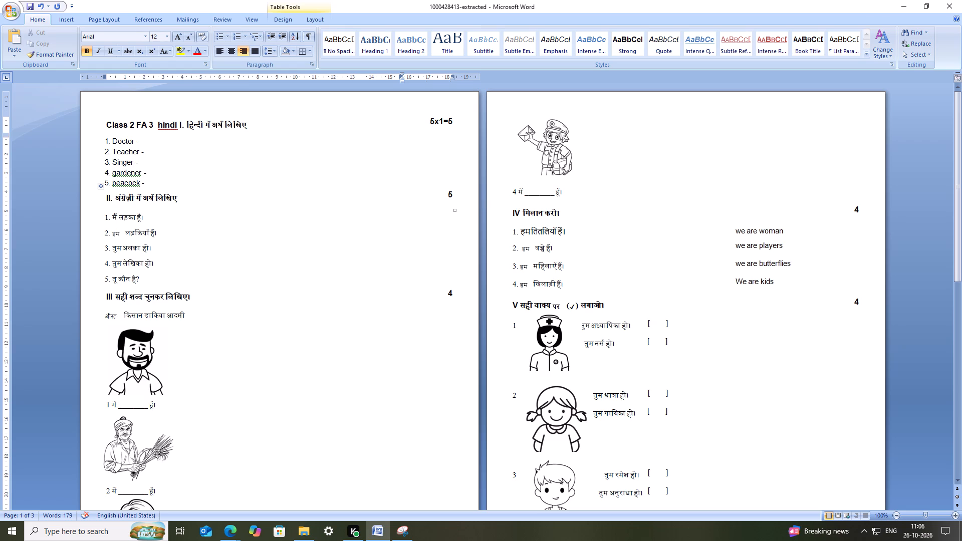
left_click(454, 193)
left_click(449, 193)
key("Right")
type("x1")
type("=5")
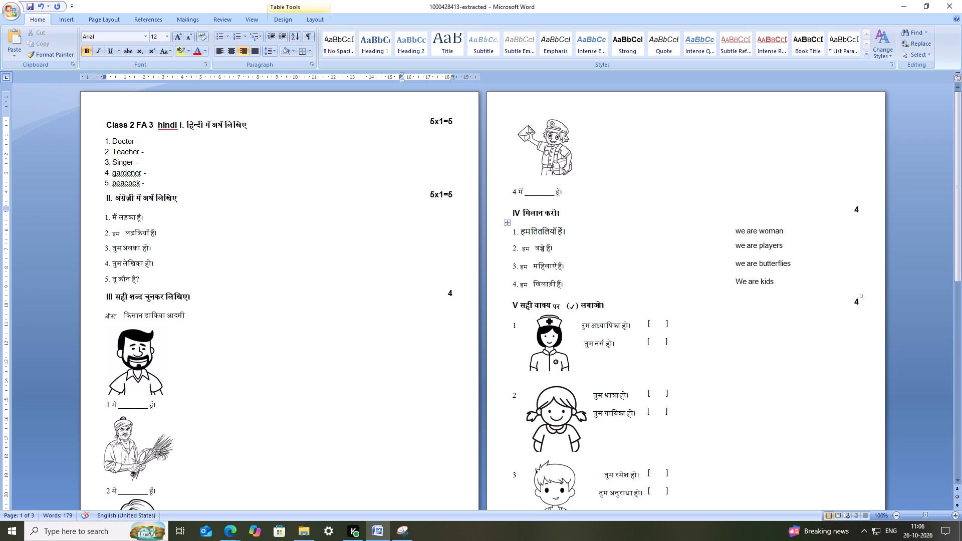
Expand the marks beside the headings of sections III and IV to "4x1=4" each.
left_click(452, 293)
type("x1=4")
scroll(473, 290, "down", 9)
scroll(613, 287, "up", 13)
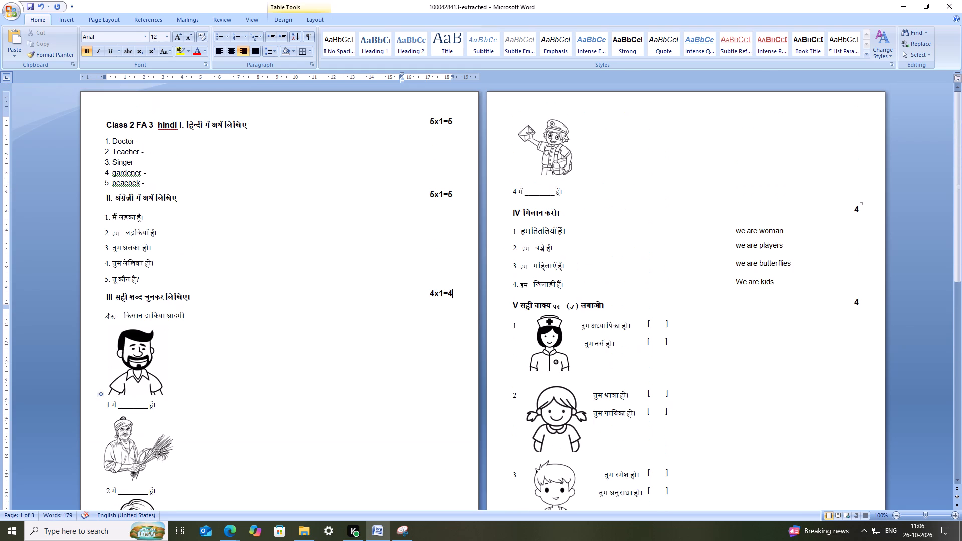
left_click(856, 209)
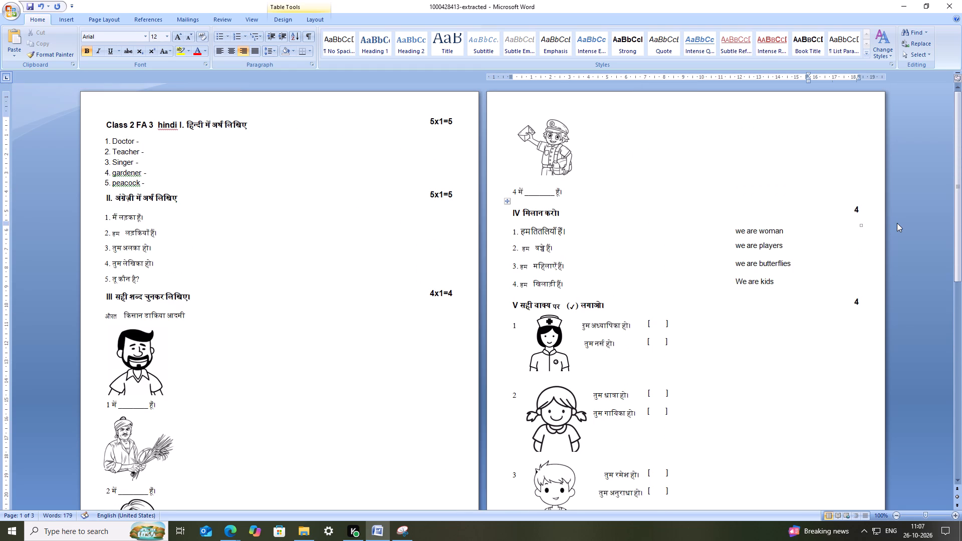
key("Right")
type("x1=4")
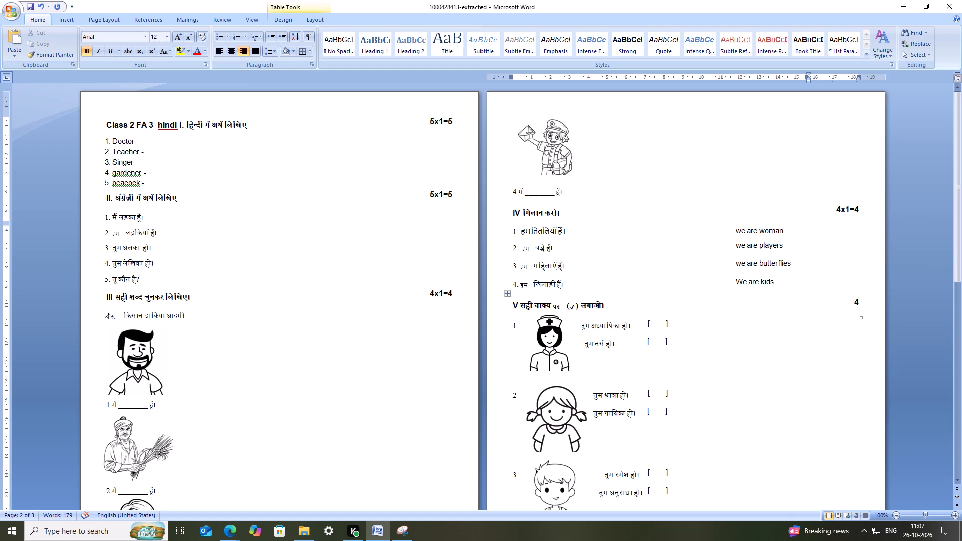
Replace the marks beside section V's heading with "4x1=4".
left_click(858, 303)
key("BackSpace")
scroll(801, 360, "down", 6)
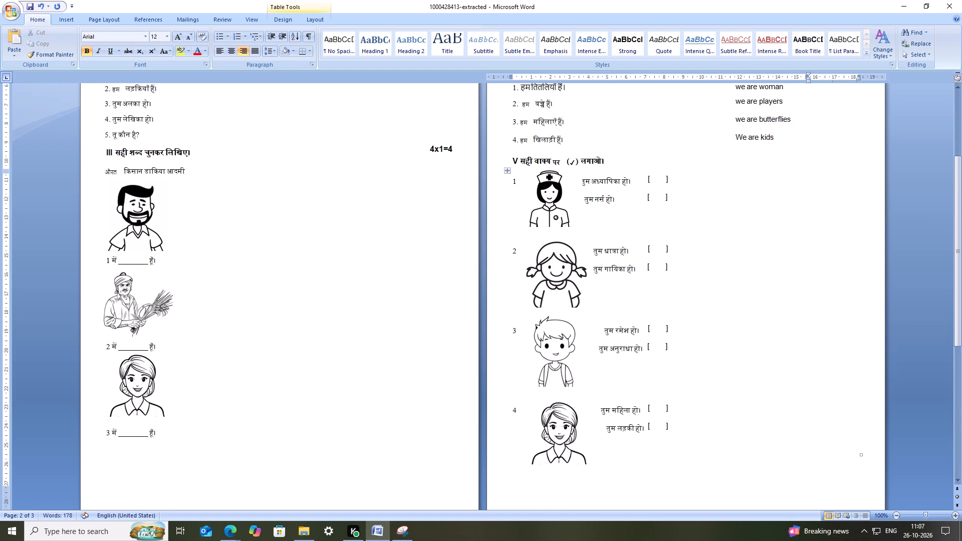
scroll(746, 360, "down", 3)
scroll(746, 360, "up", 5)
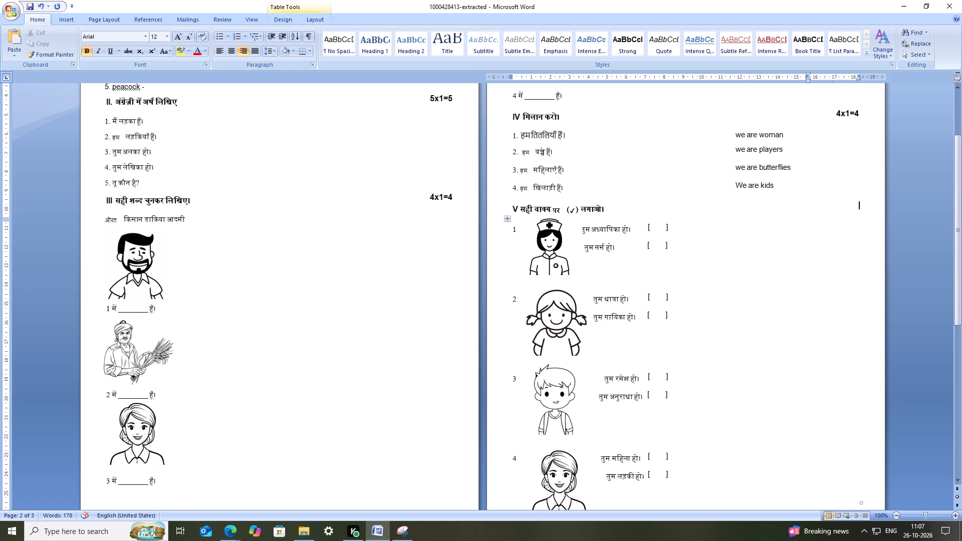
type("4z")
key("BackSpace")
type("x1=4")
Expand the marks beside section VI's heading to "3x1=3" and save the document.
scroll(750, 377, "down", 7)
scroll(580, 428, "down", 5)
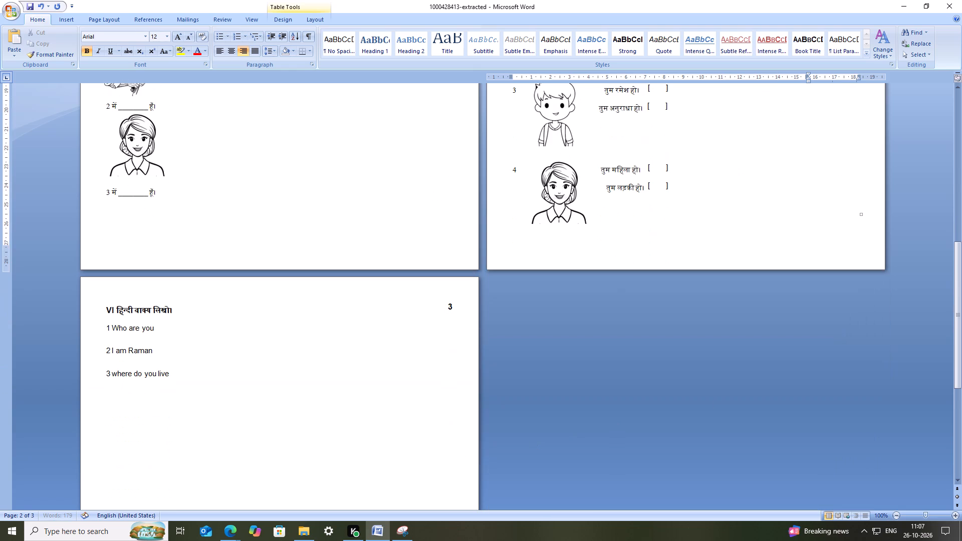
left_click(453, 310)
left_click(452, 309)
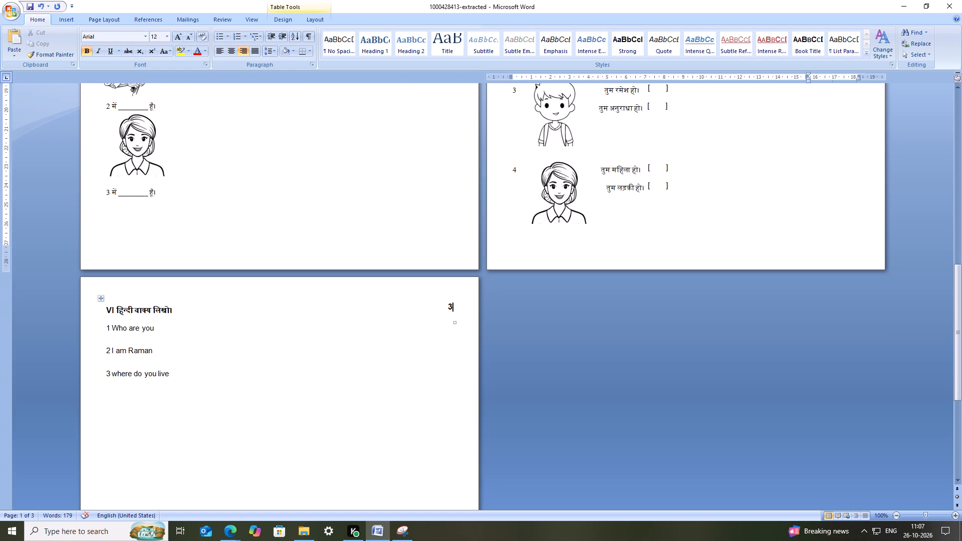
type("x1=3")
key("ctrl+s")
key("ctrl+s")
key("ctrl+s")
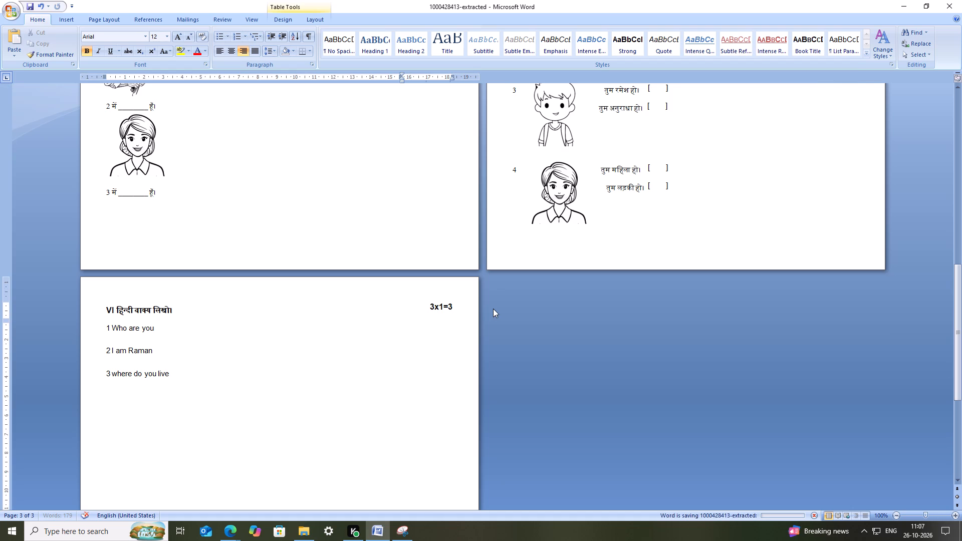
key("ctrl+s")
key("ctrl+s")
key("ctrl+s")
key("ctrl+s")
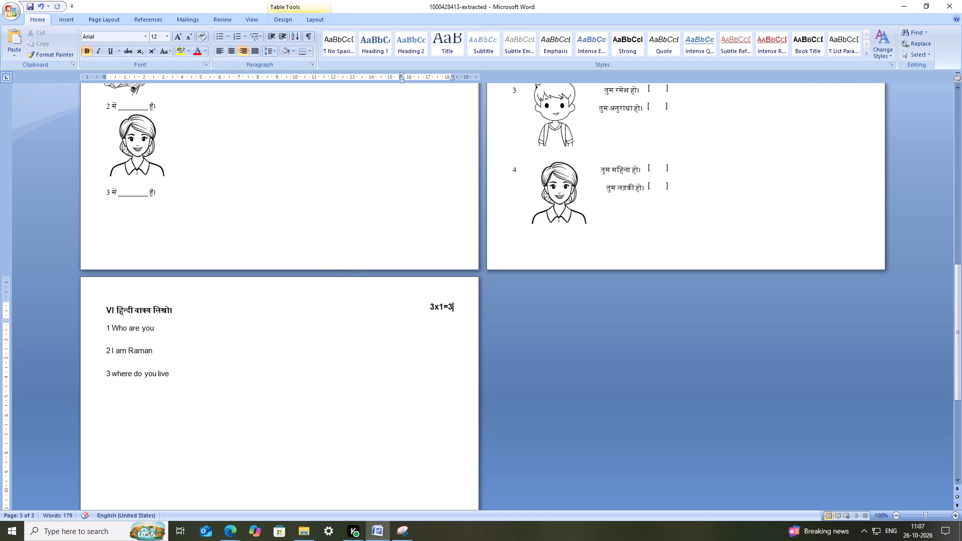
Copy the title text "Class 2 FA 3 hindi" from the first heading of the paper and close the document.
scroll(305, 271, "up", 20)
scroll(305, 271, "up", 6)
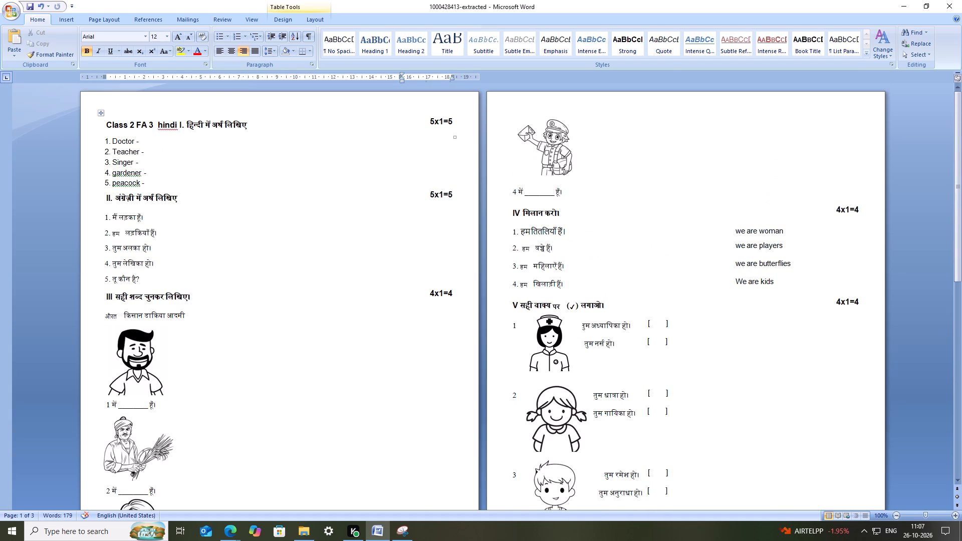
left_click_drag(153, 124, 86, 130)
left_click_drag(177, 125, 109, 120)
key("ctrl+c")
key("ctrl+c")
key("ctrl+c")
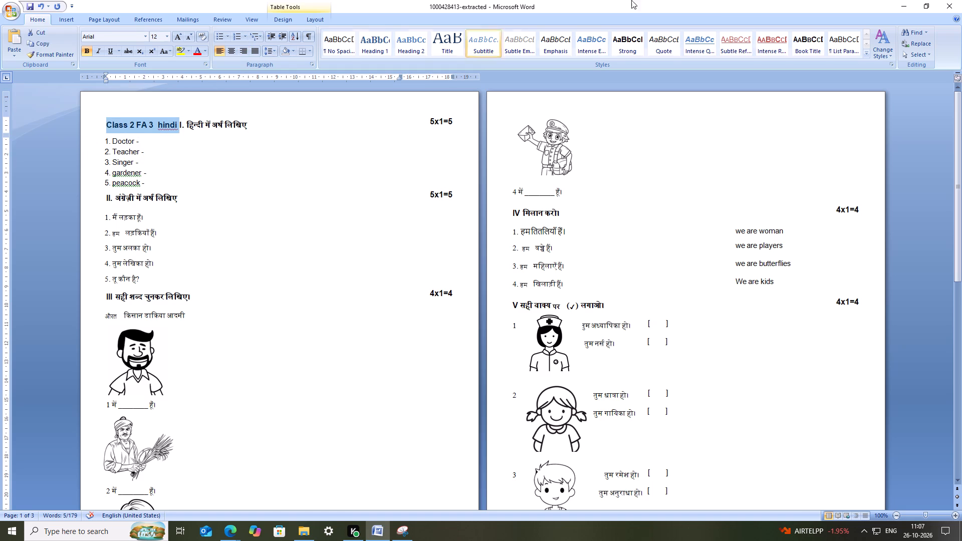
left_click(961, 0)
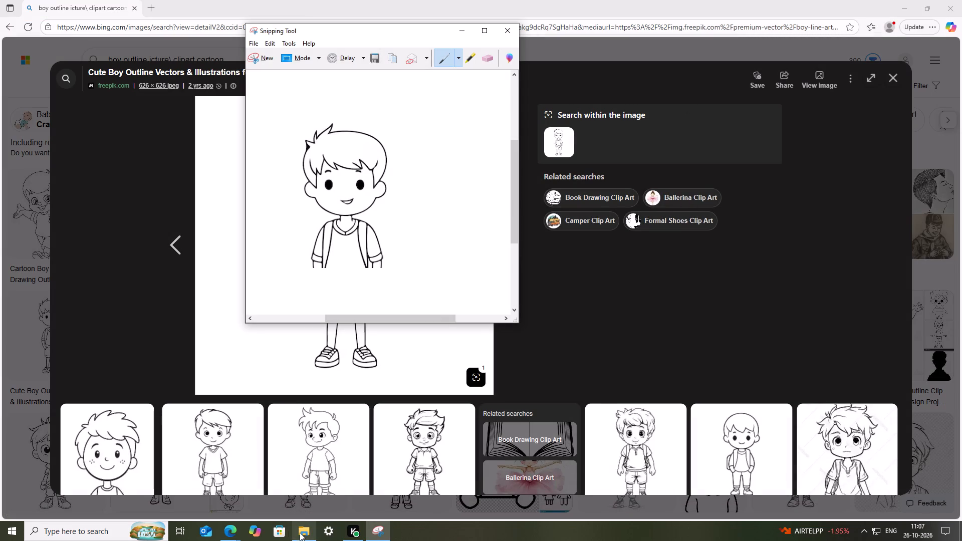
left_click(309, 533)
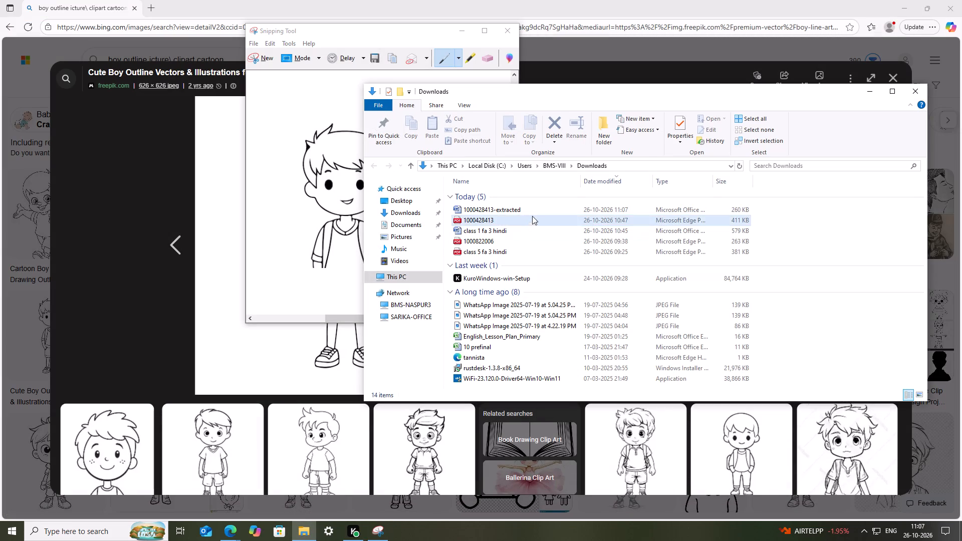
left_click(539, 211)
right_click(539, 211)
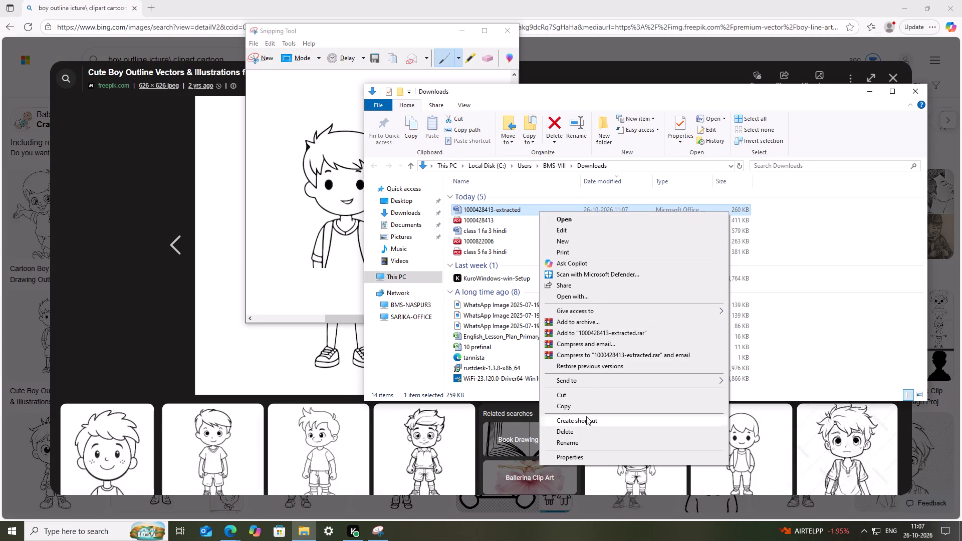
left_click(580, 442)
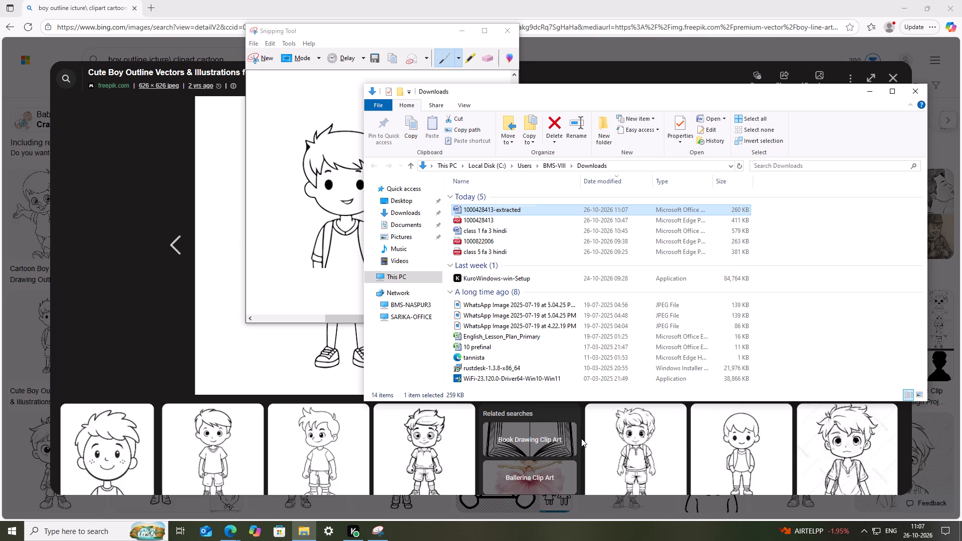
key("ctrl+v")
left_click(807, 255)
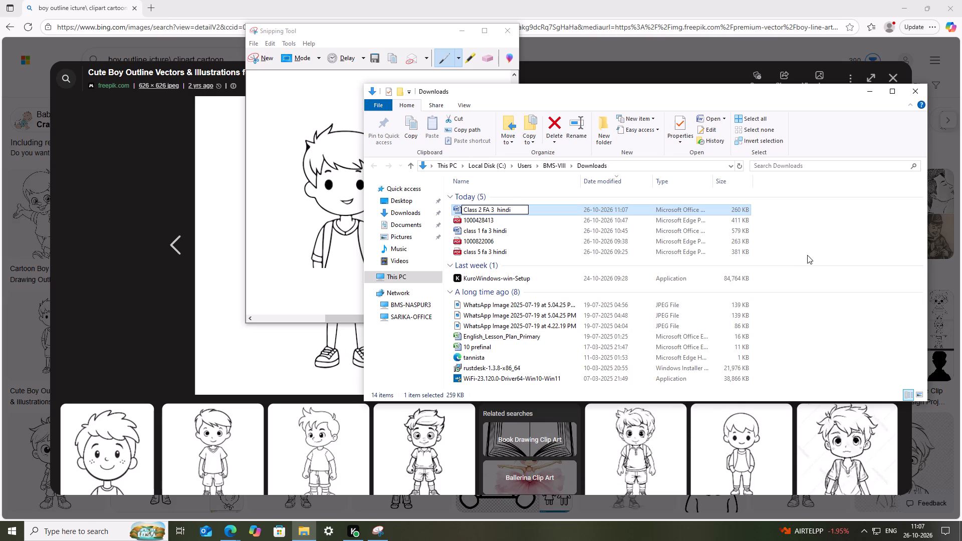
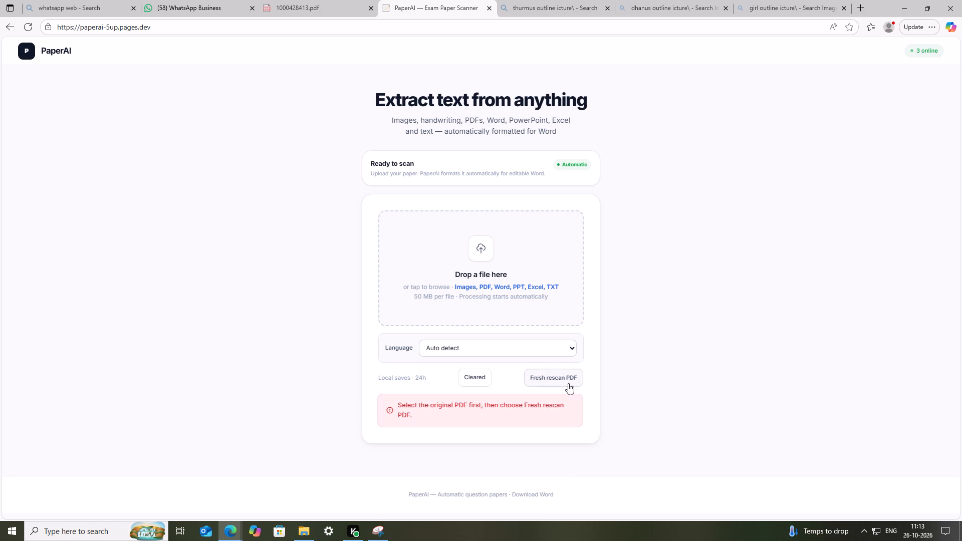
Upload 1000428413.pdf from the Downloads folder to PaperAI for text extraction with automatic language detection.
left_click(458, 263)
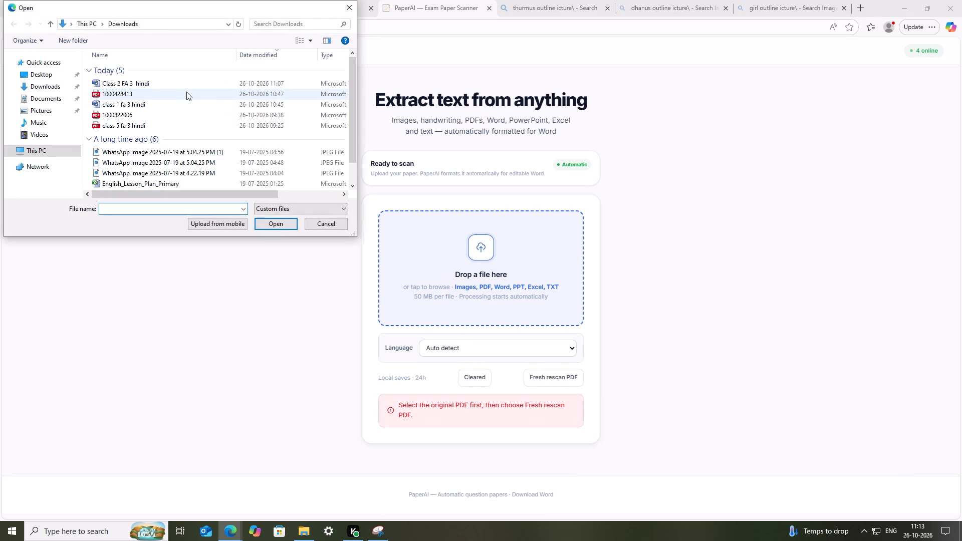
left_click(180, 94)
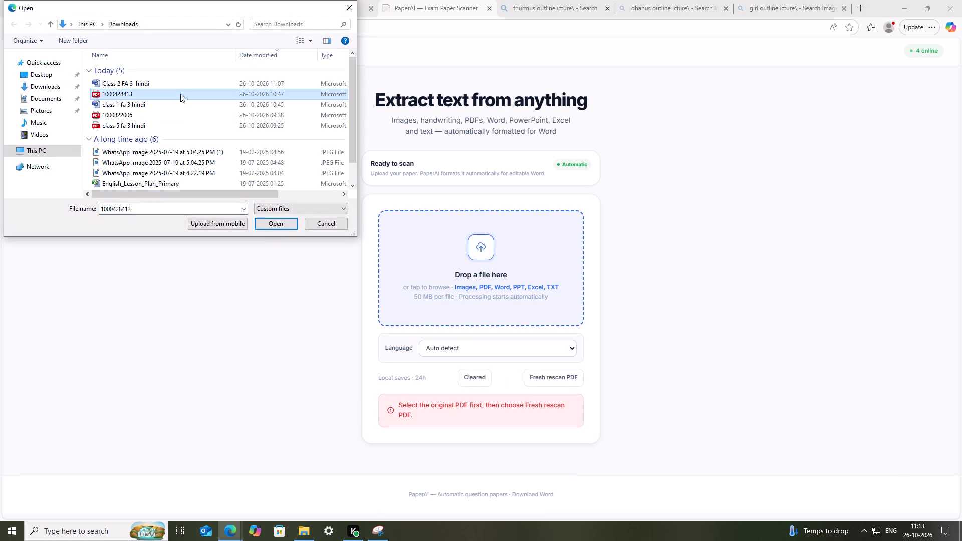
left_click(270, 222)
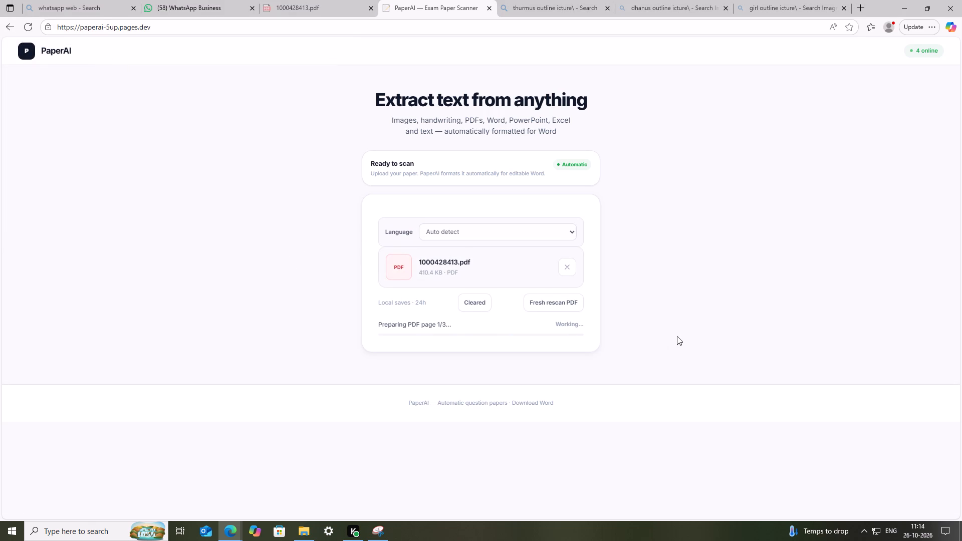
Review the text extracted from the PDF, from section I through the final Hindi sentence-writing section.
scroll(677, 336, "down", 4)
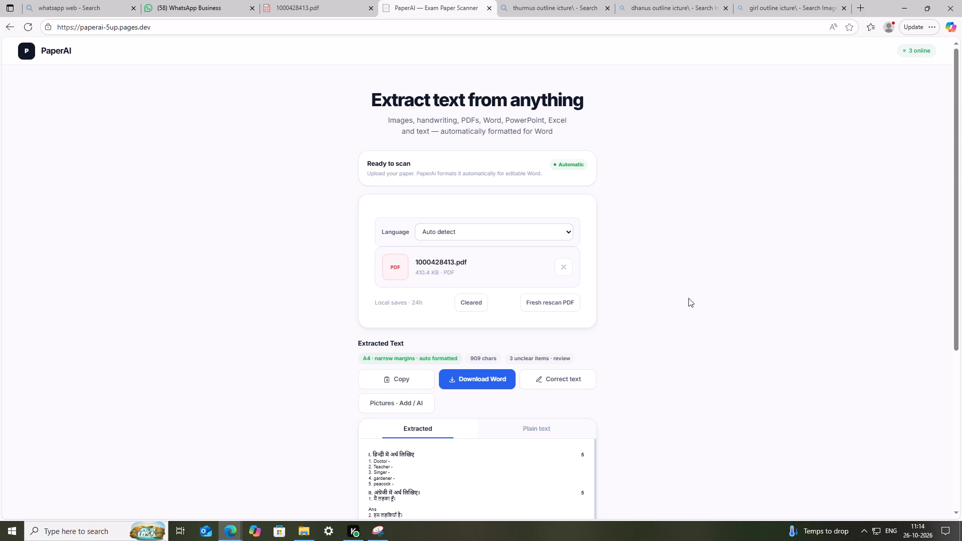
scroll(514, 345, "down", 9)
scroll(500, 330, "up", 4)
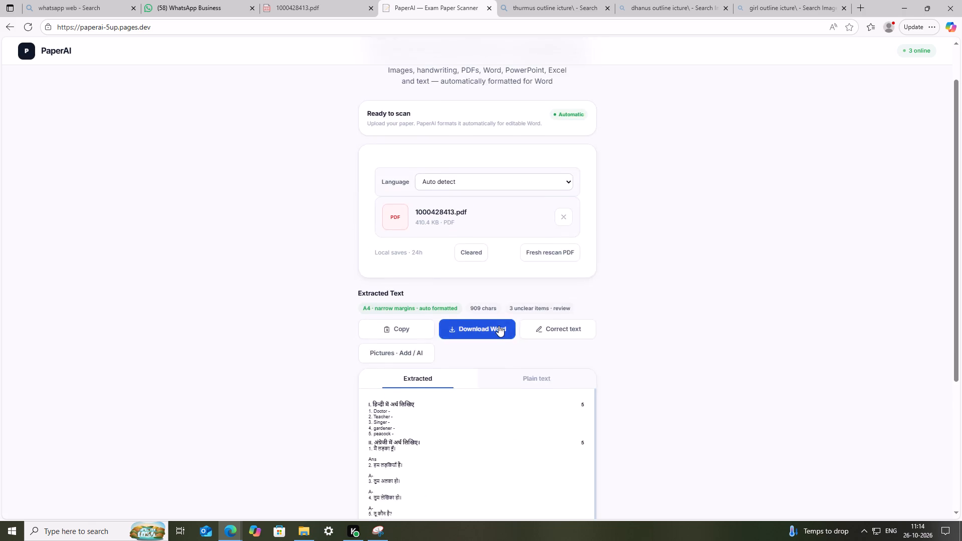
scroll(499, 326, "down", 13)
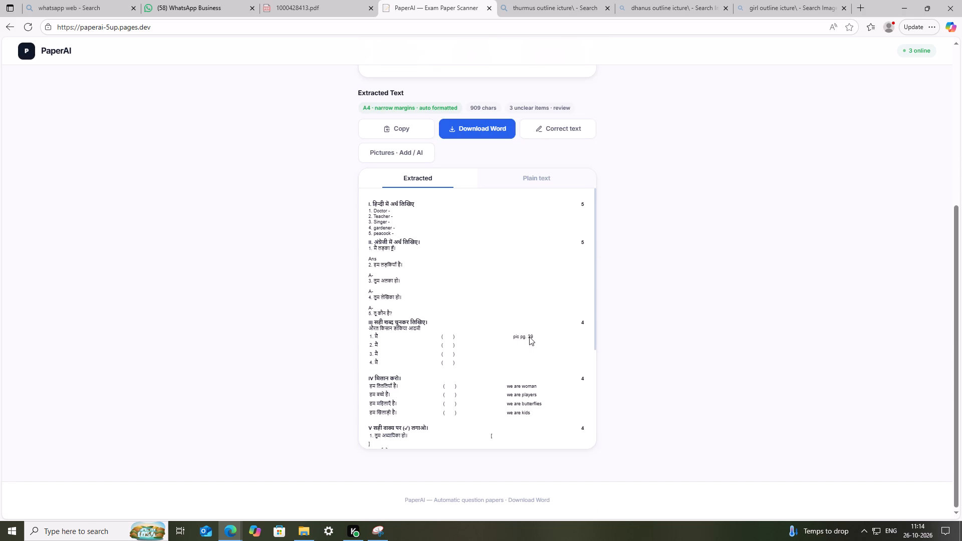
scroll(589, 292, "down", 13)
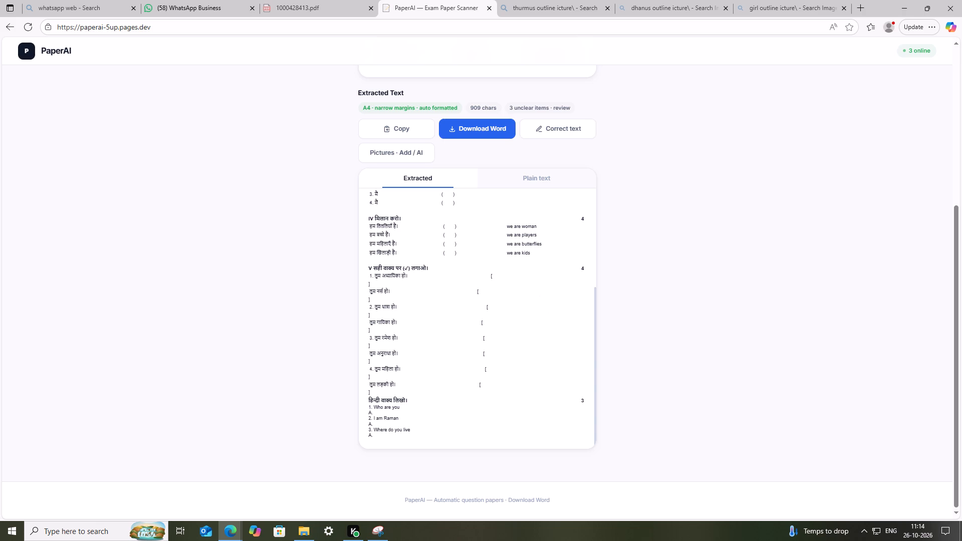
Download the extracted exam paper as a Word document.
left_click(480, 138)
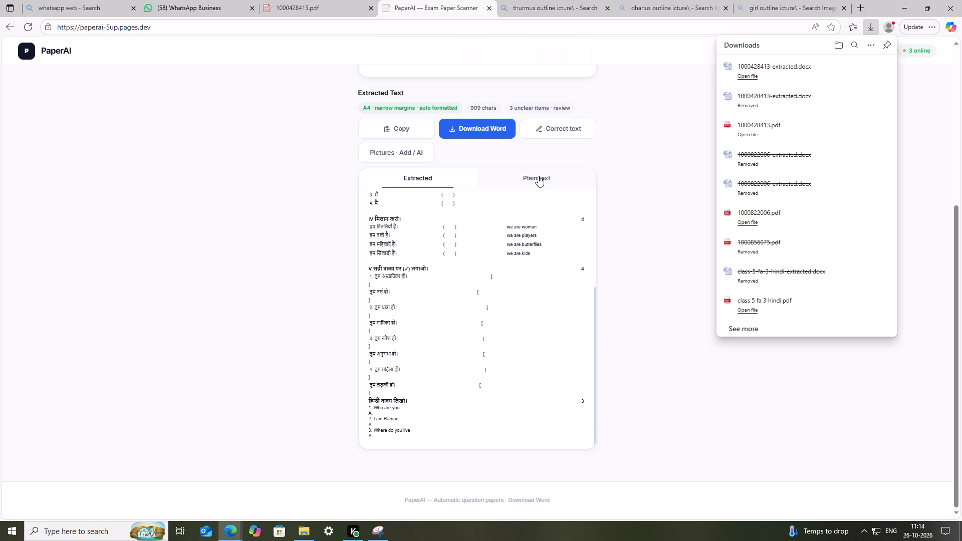
Dismiss the downloads list and re-examine the extracted preview, checking the layout of sections III to V and the last section.
scroll(540, 223, "up", 1)
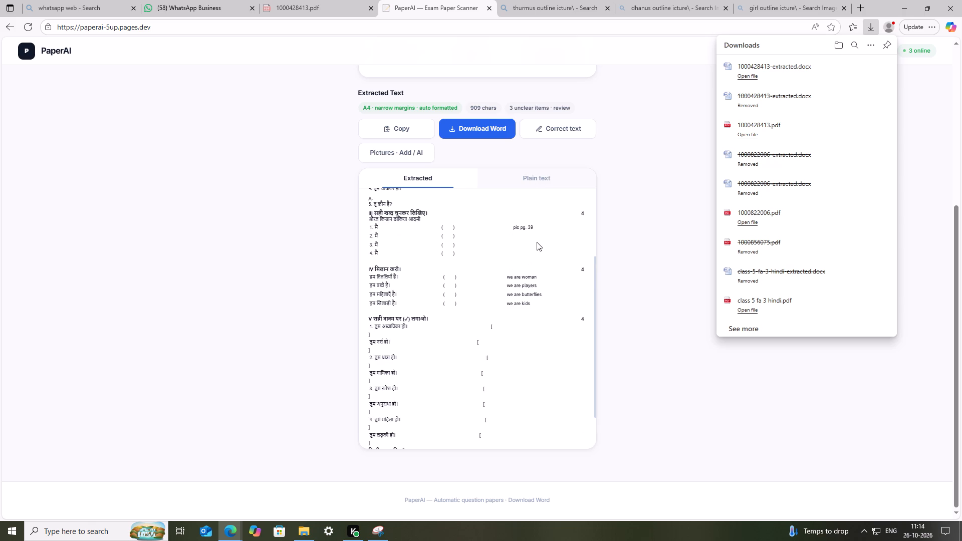
scroll(534, 262, "down", 2)
left_click(629, 284)
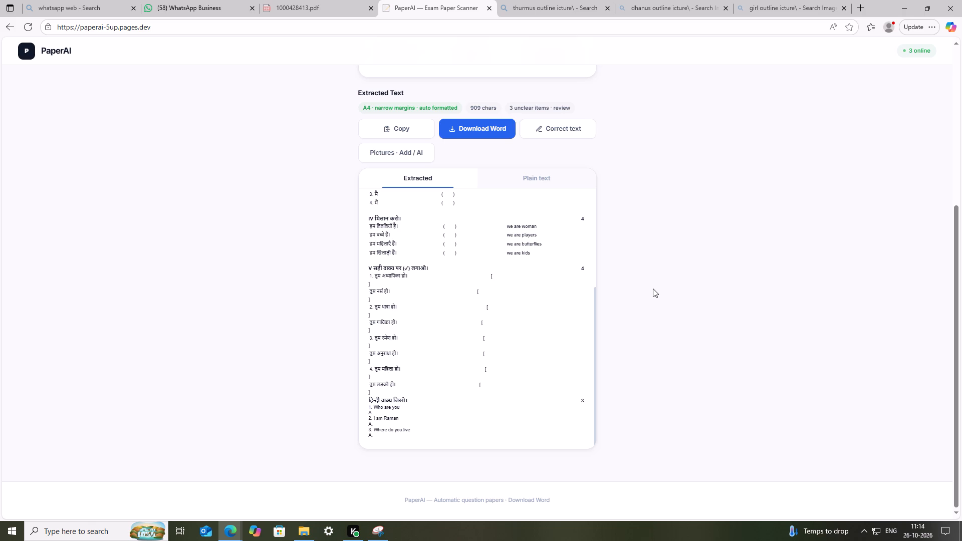
scroll(516, 269, "up", 6)
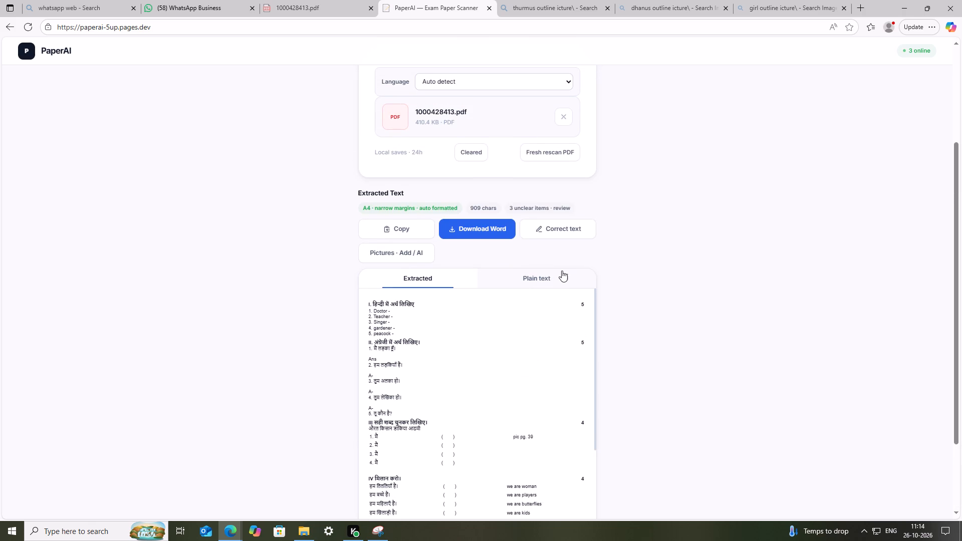
scroll(490, 351, "down", 10)
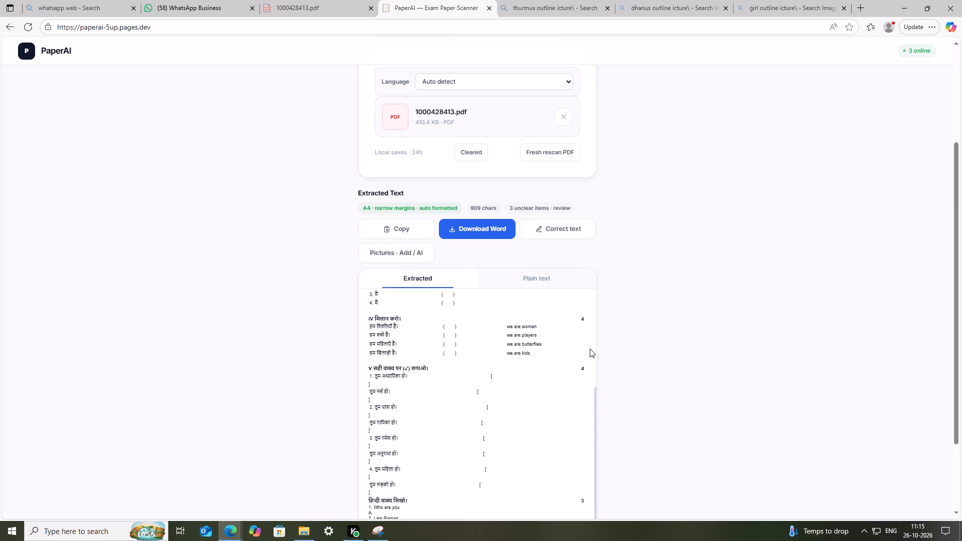
scroll(615, 347, "down", 2)
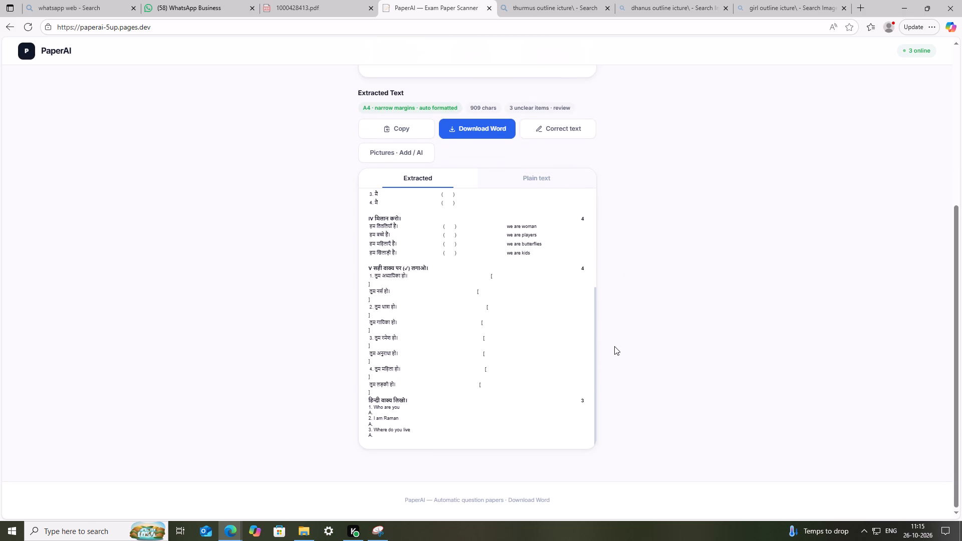